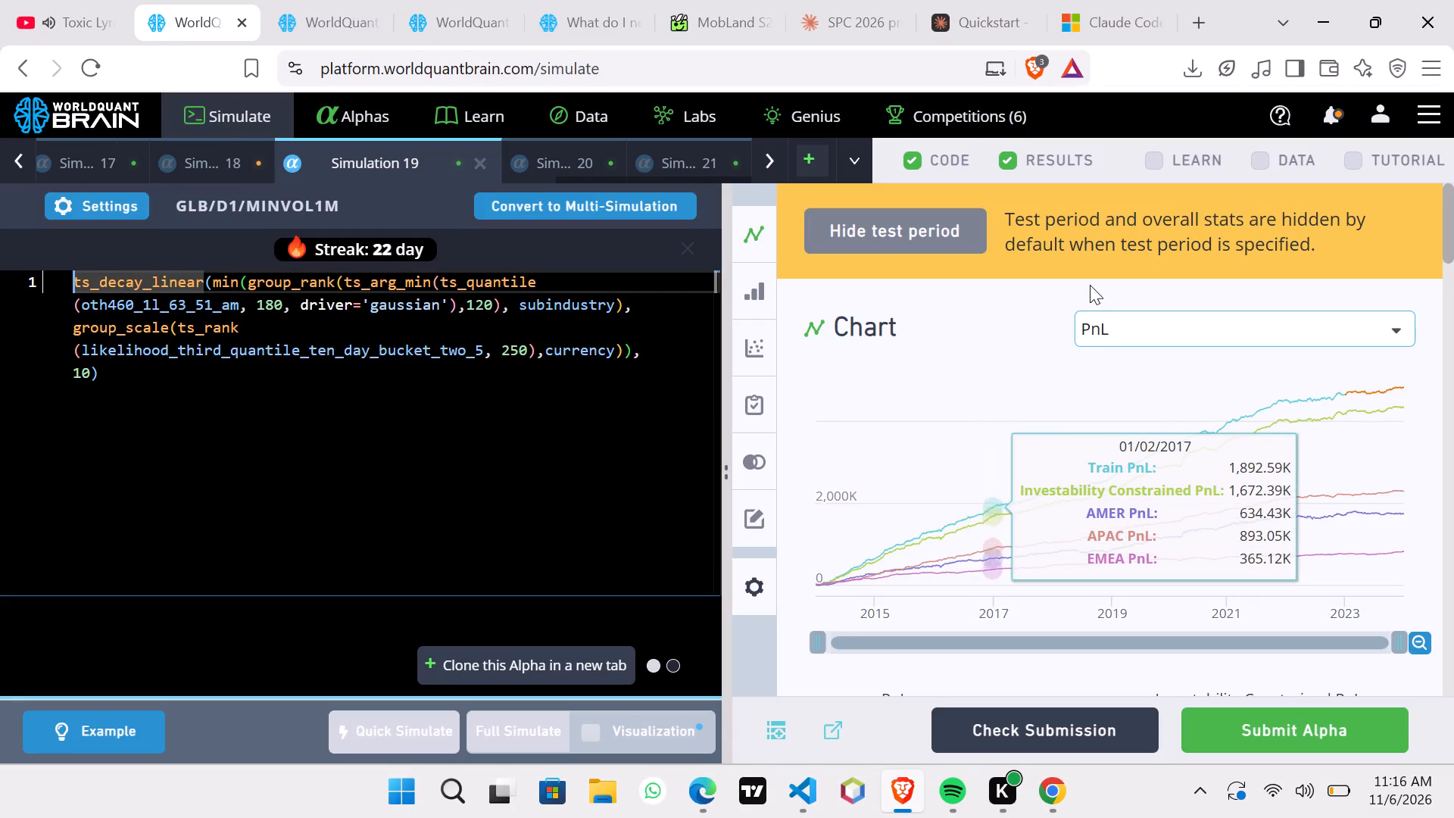
Change the group_rank grouping in Simulation 19 from subindustry to industry and run a full simulation.
scroll(1191, 436, "down", 1)
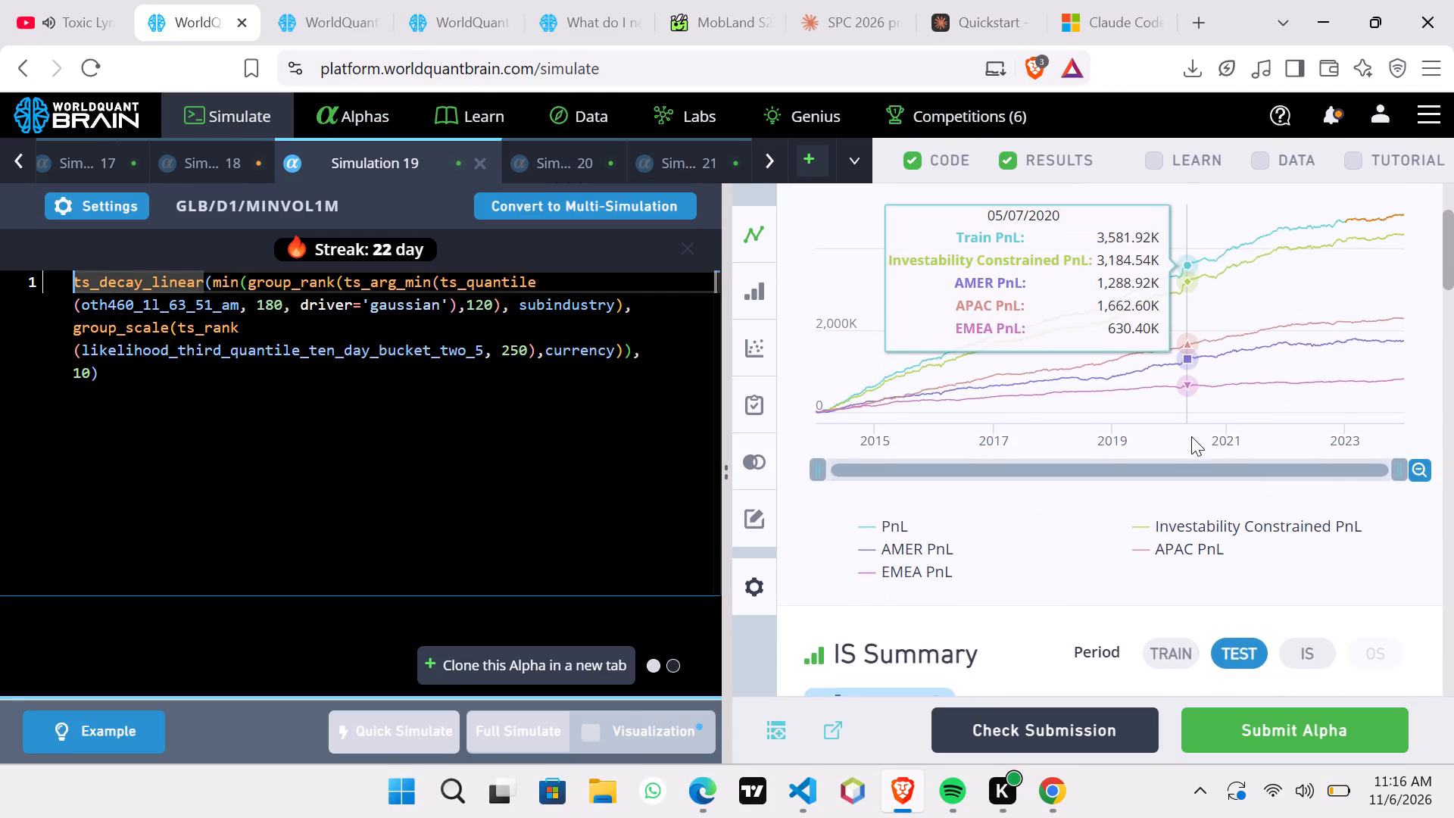
scroll(1191, 436, "down", 12)
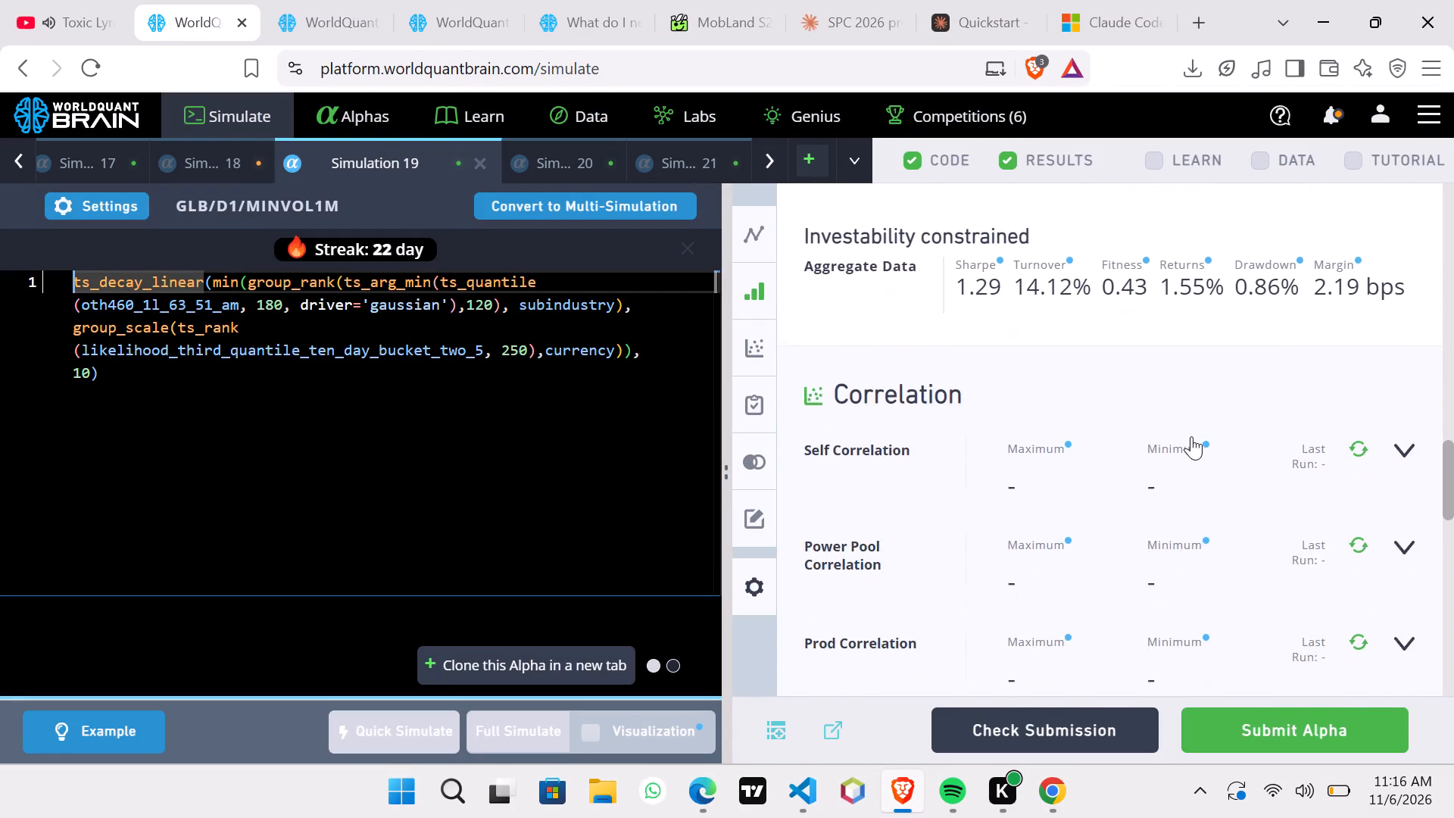
scroll(1191, 436, "down", 2)
scroll(1094, 304, "down", 1)
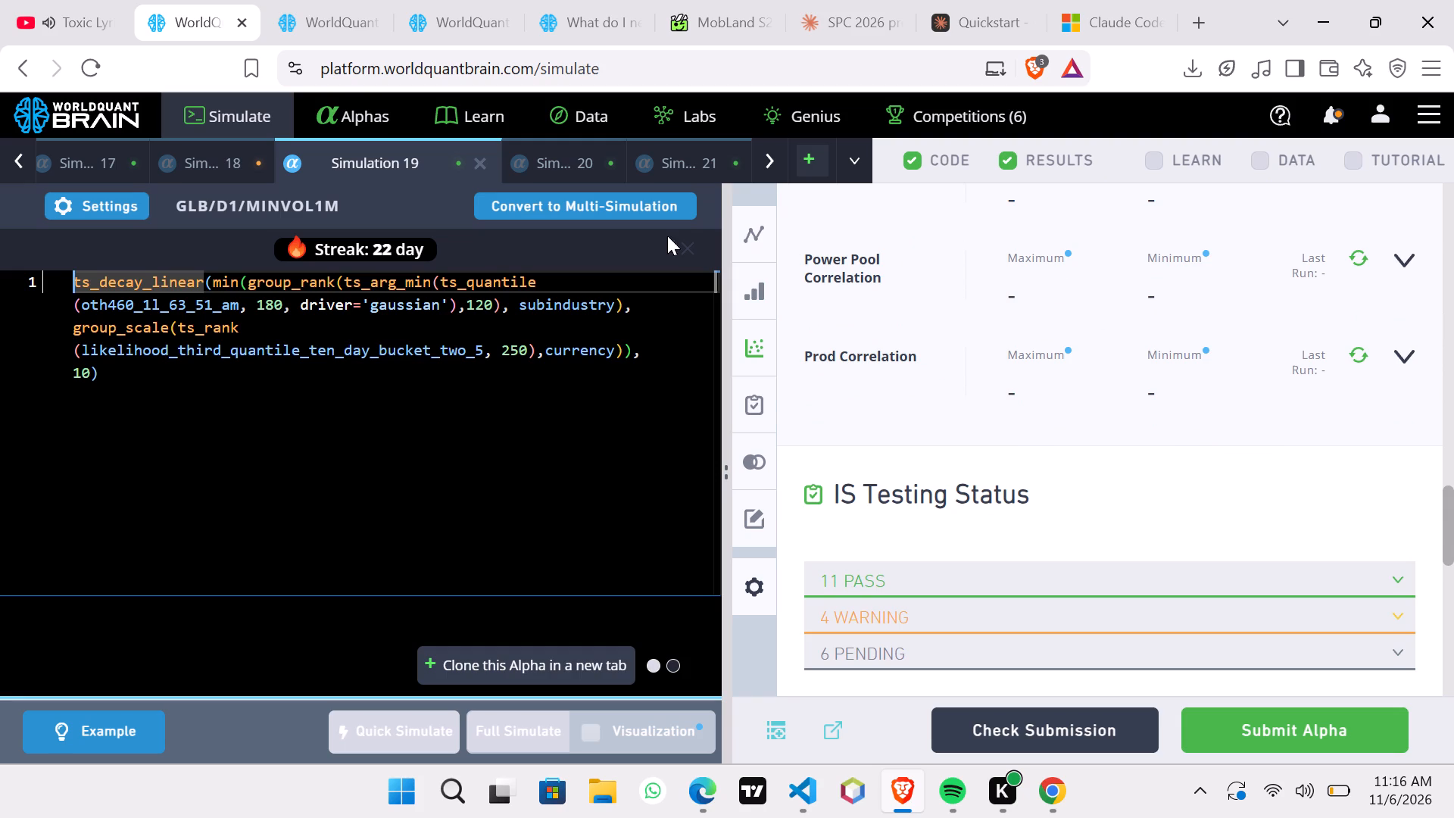
left_click(544, 310)
key("BackSpace")
key("BackSpace")
key("BackSpace")
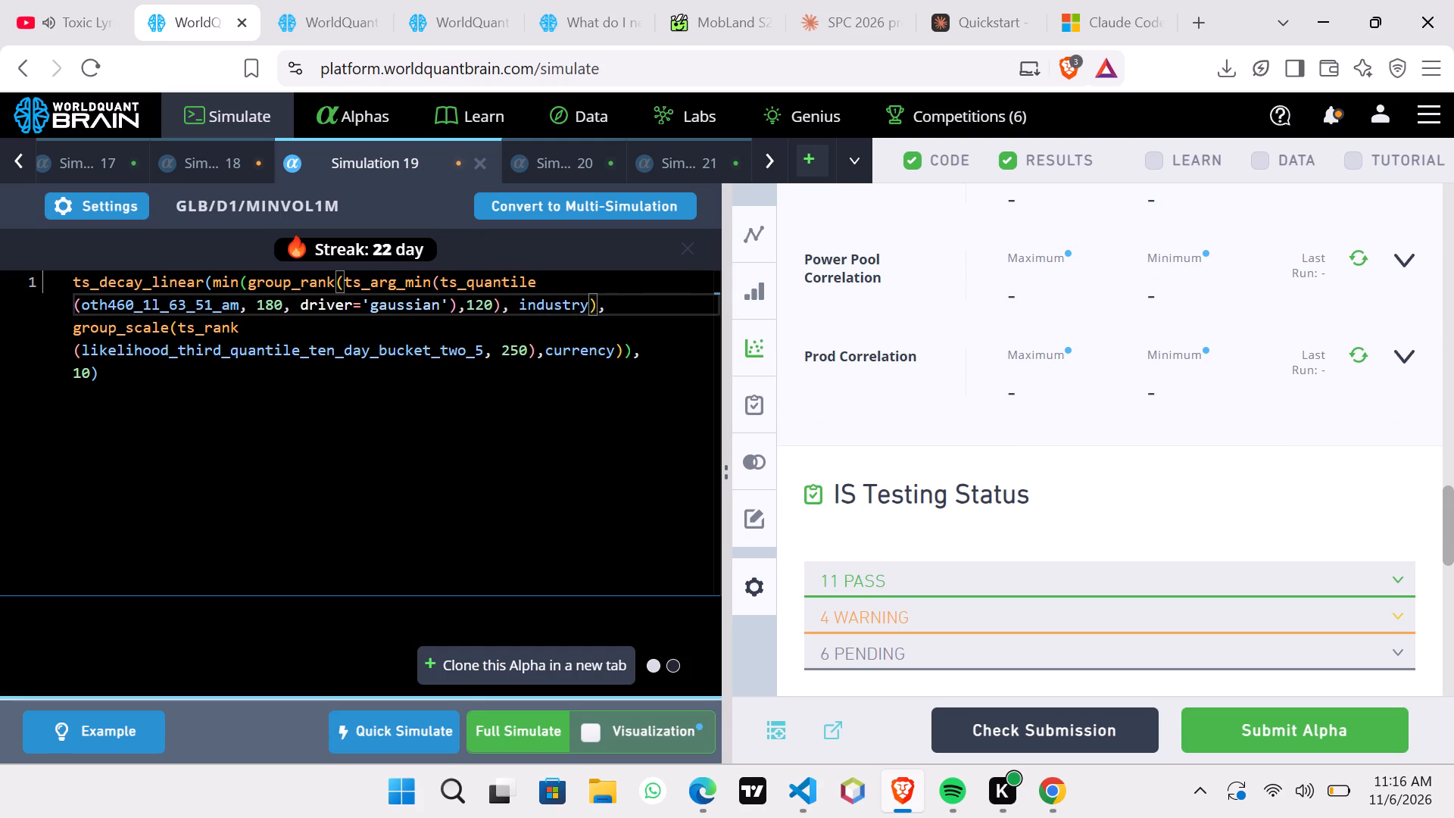
left_click(532, 730)
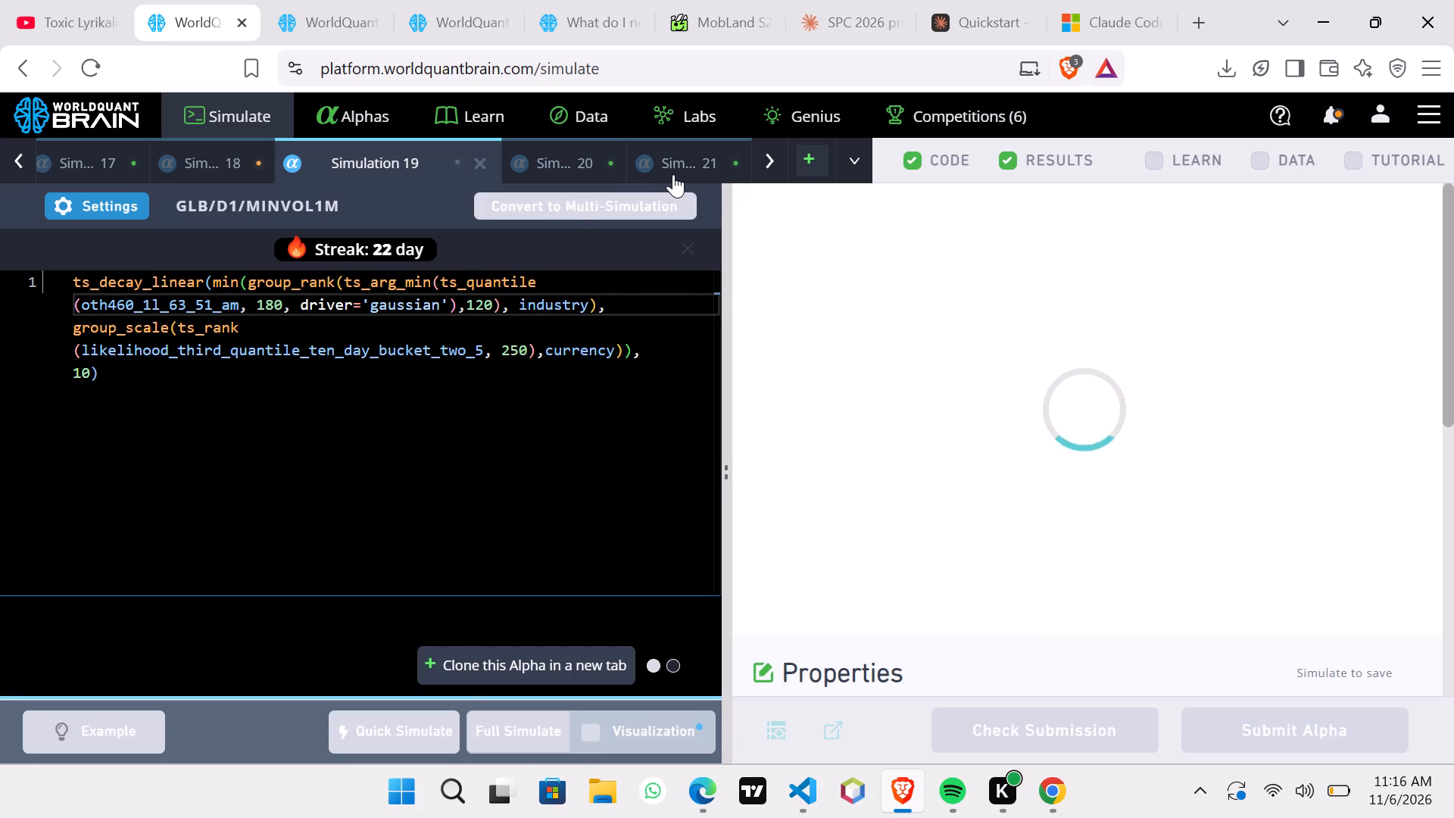
Review Simulation 21's PnL chart, correlation section and properties.
left_click(676, 175)
left_click(676, 175)
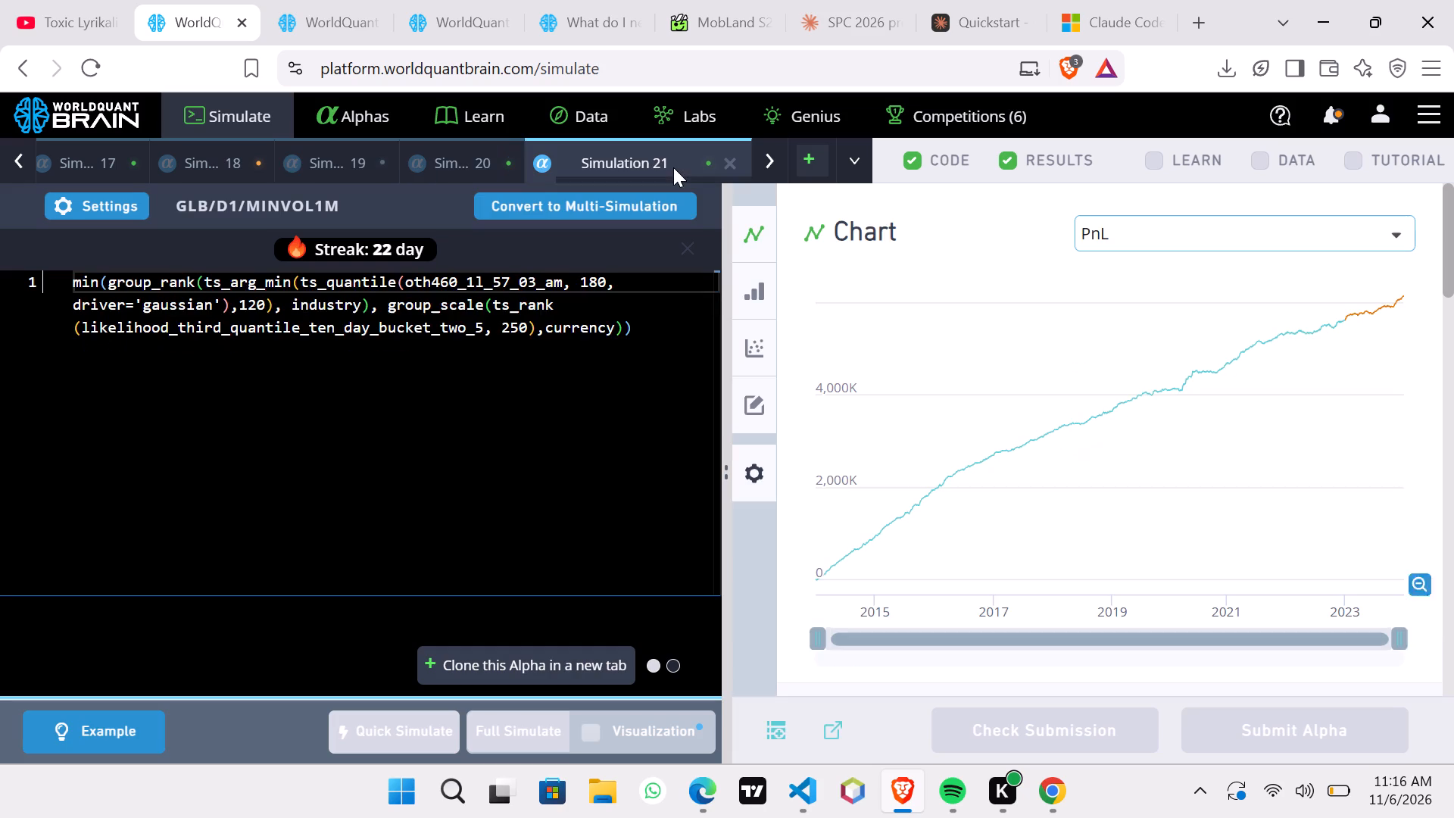
left_click(672, 165)
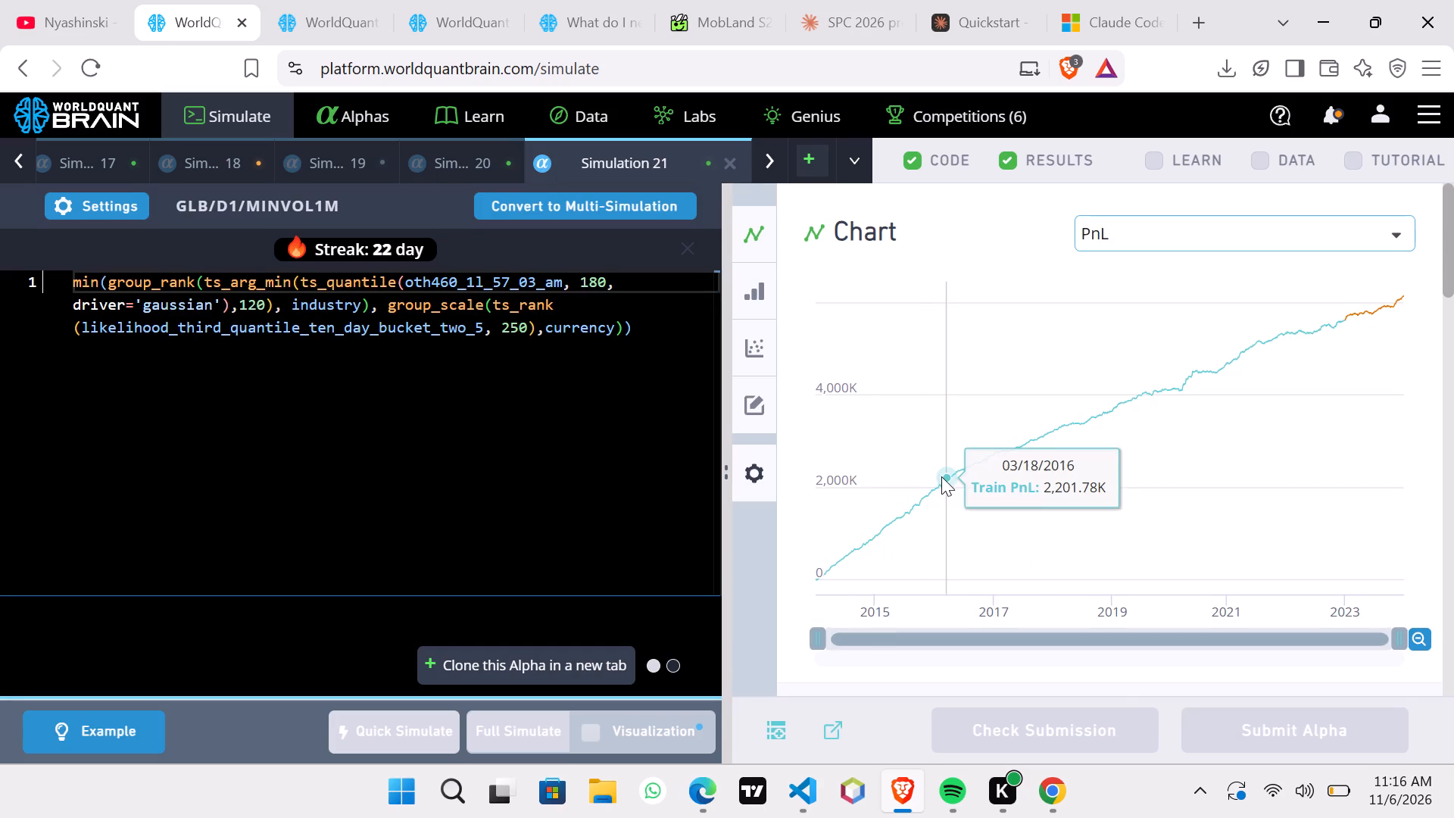
scroll(941, 476, "down", 9)
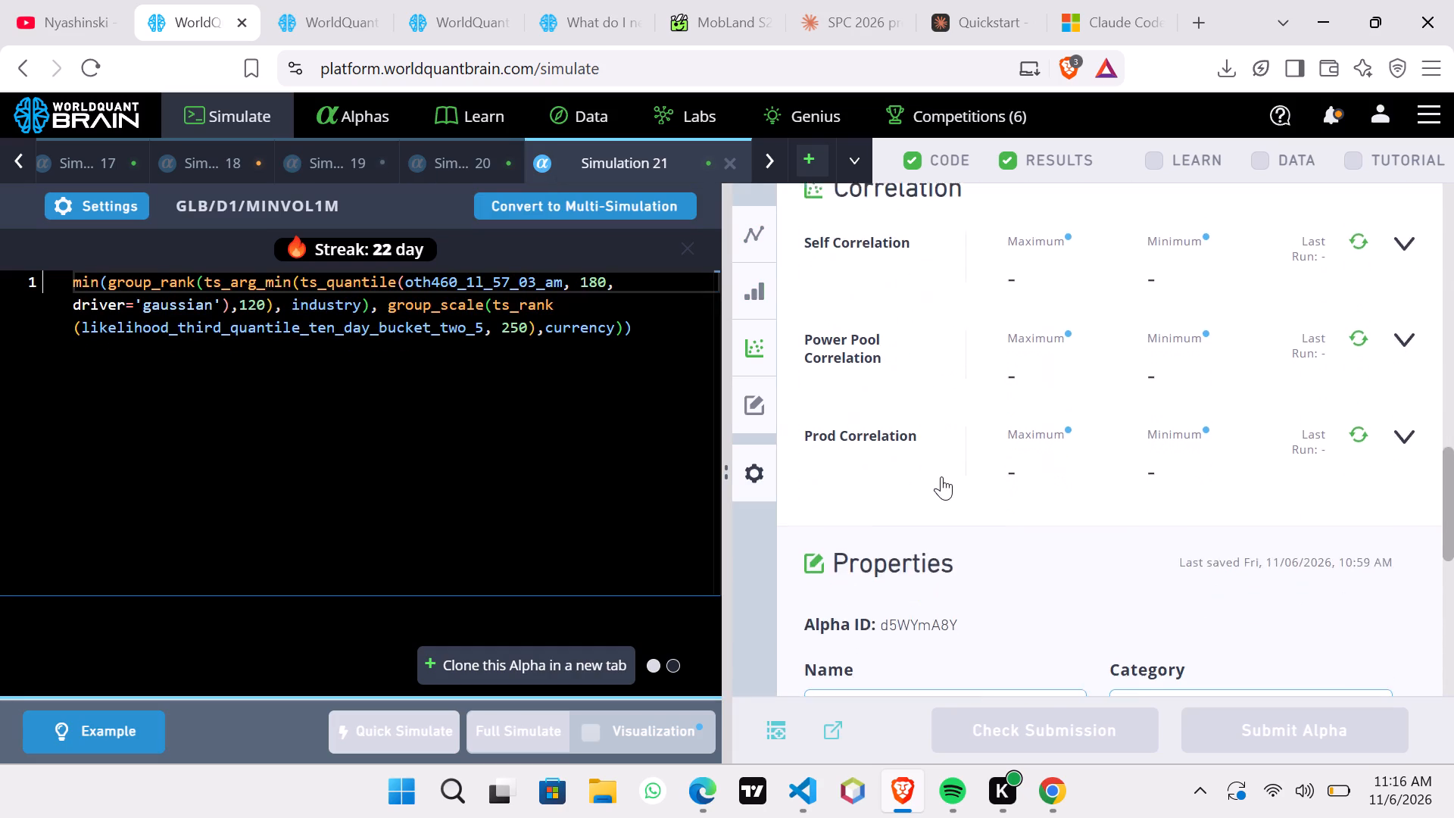
scroll(941, 476, "down", 2)
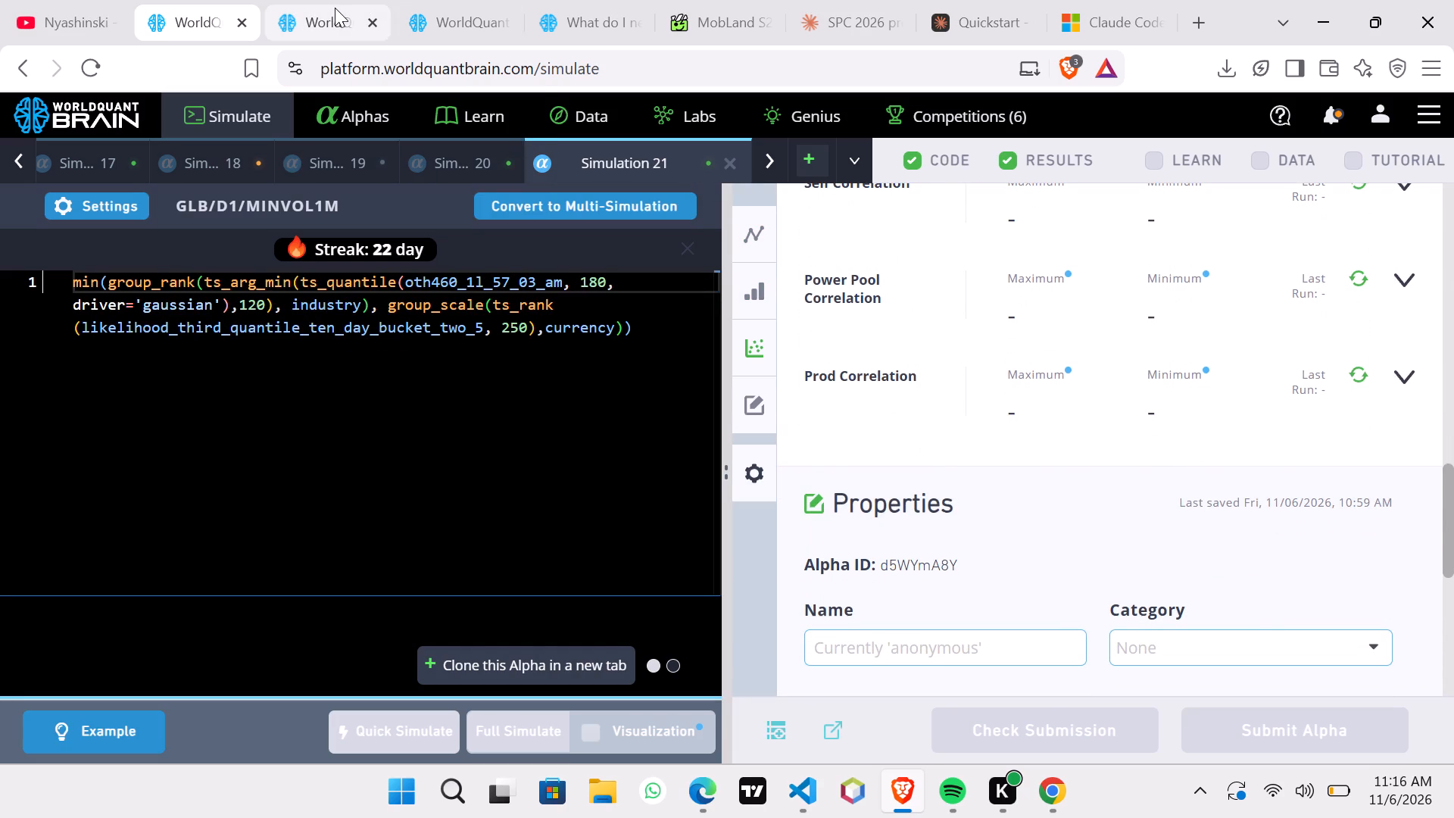
Open the list of submitted alphas in the other BRAIN browser tab, dismissing the banking details prompt.
left_click(335, 8)
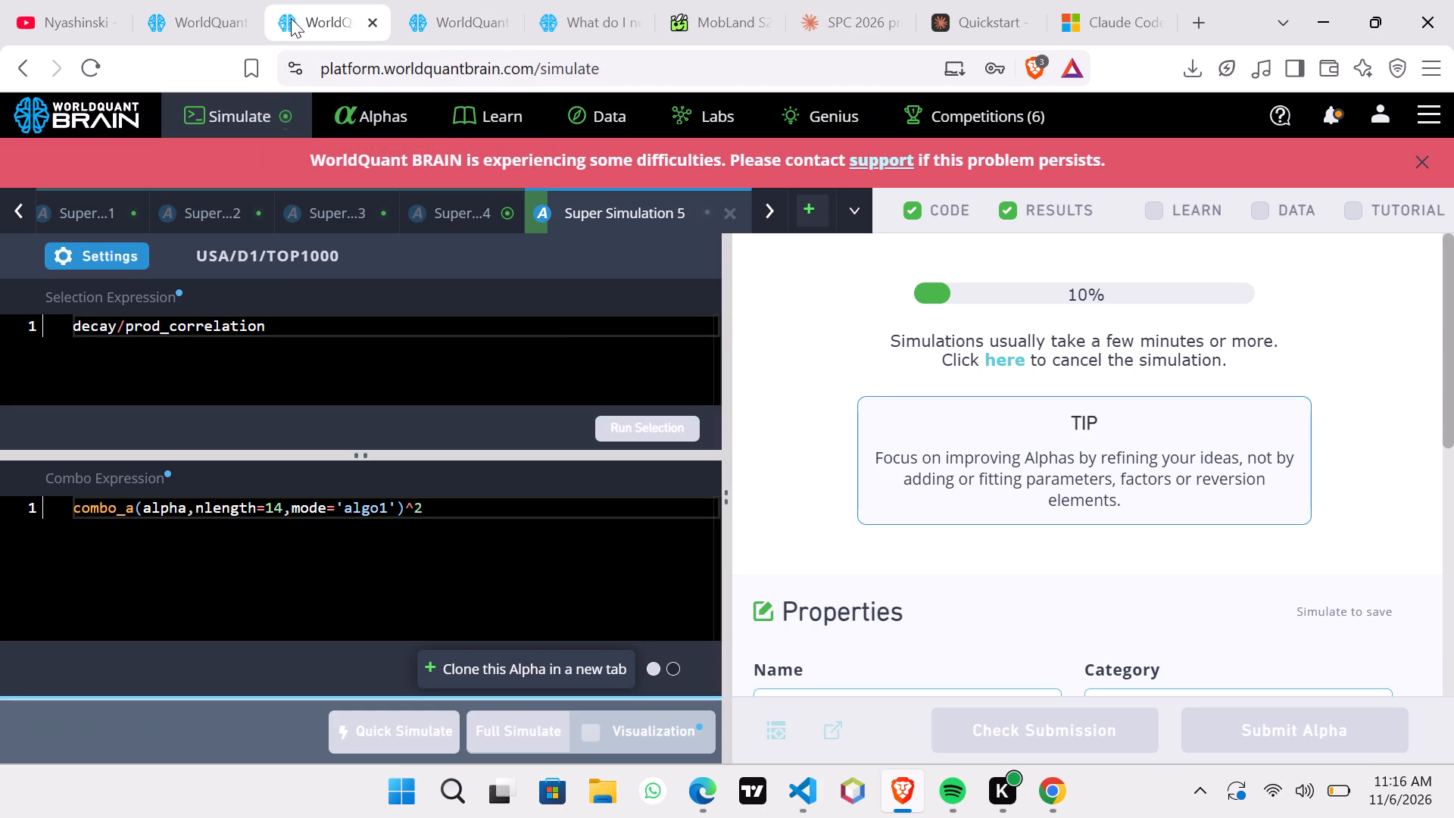
left_click(448, 0)
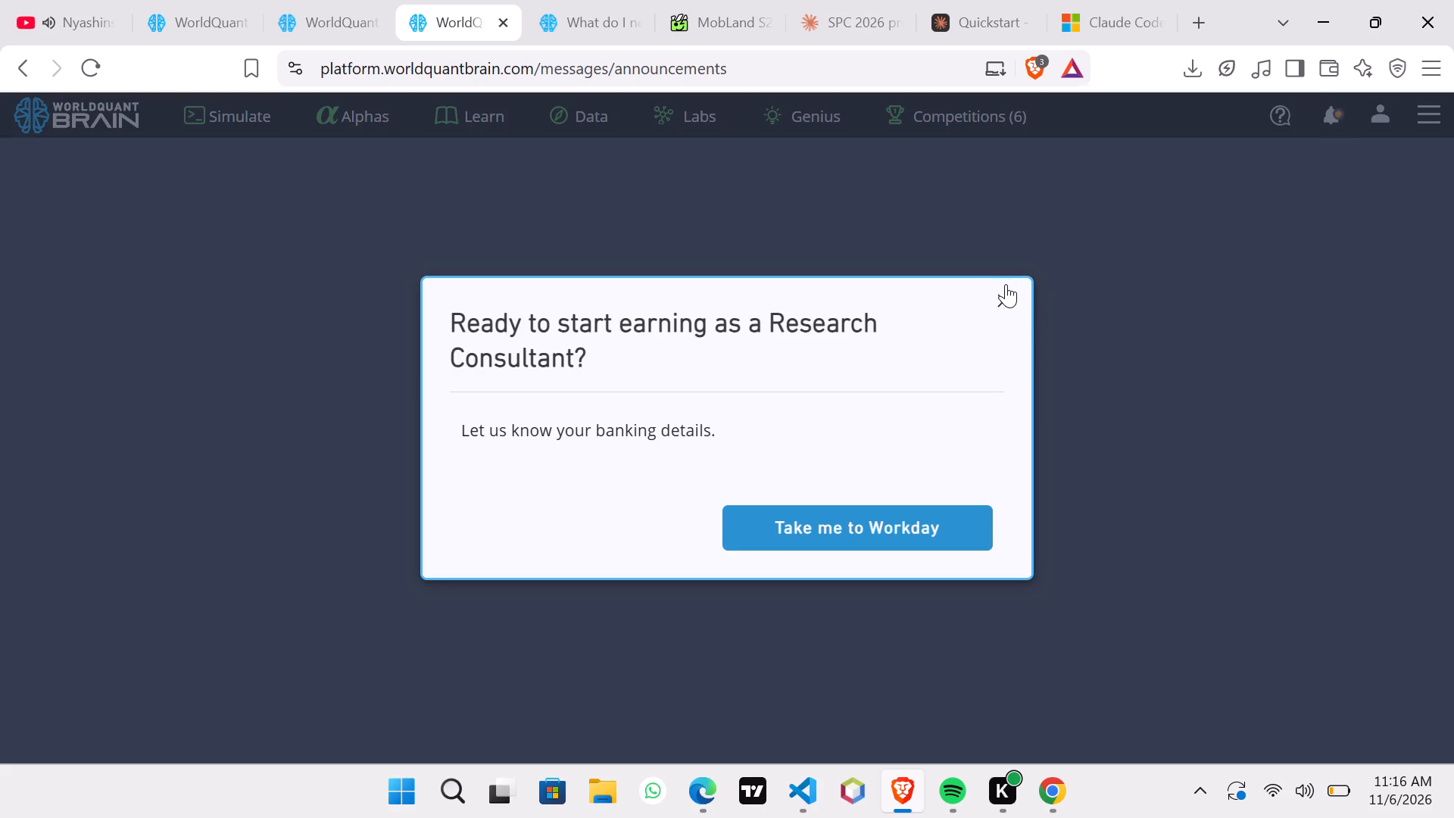
left_click(1003, 303)
left_click(384, 120)
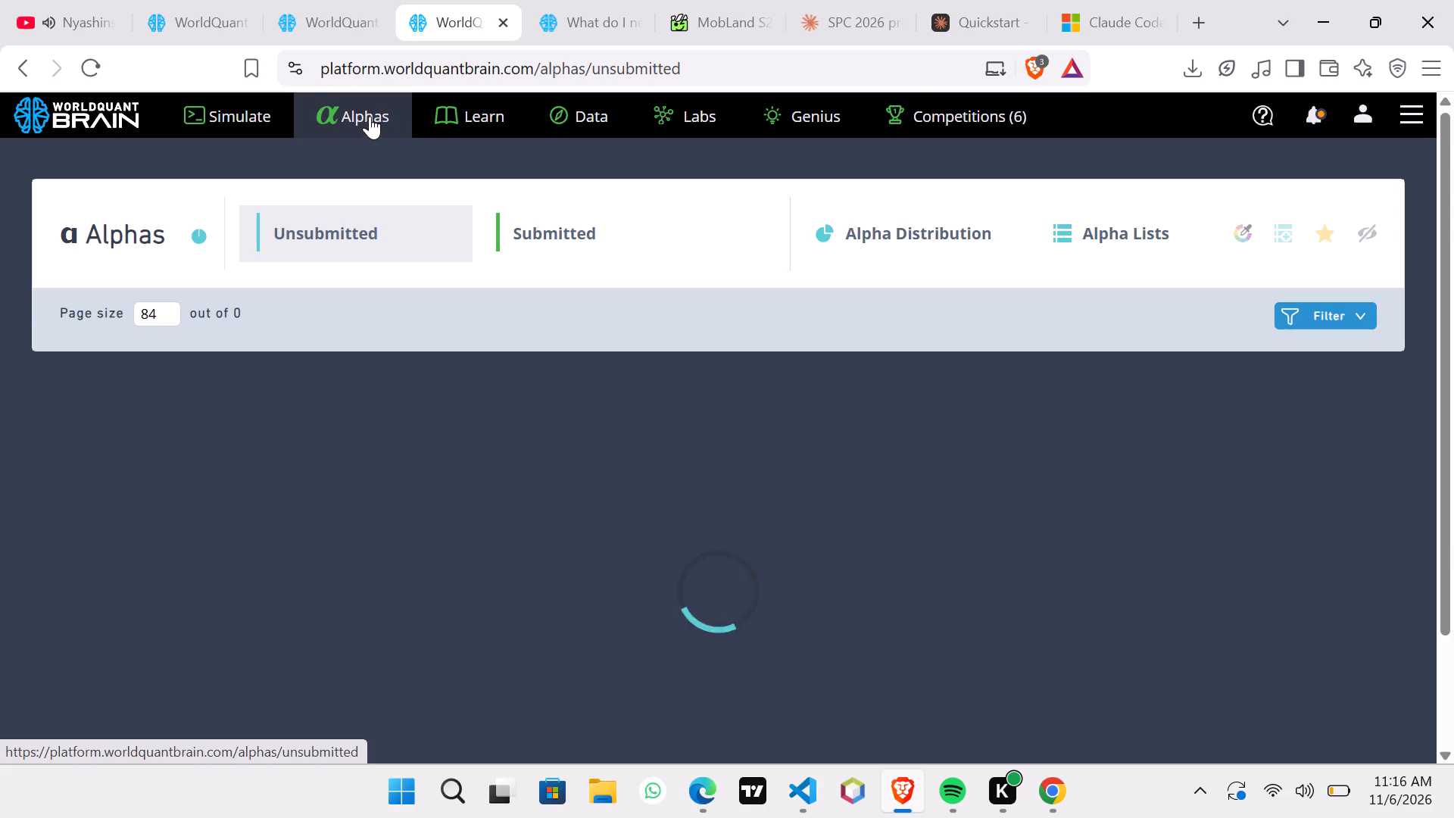
left_click(560, 233)
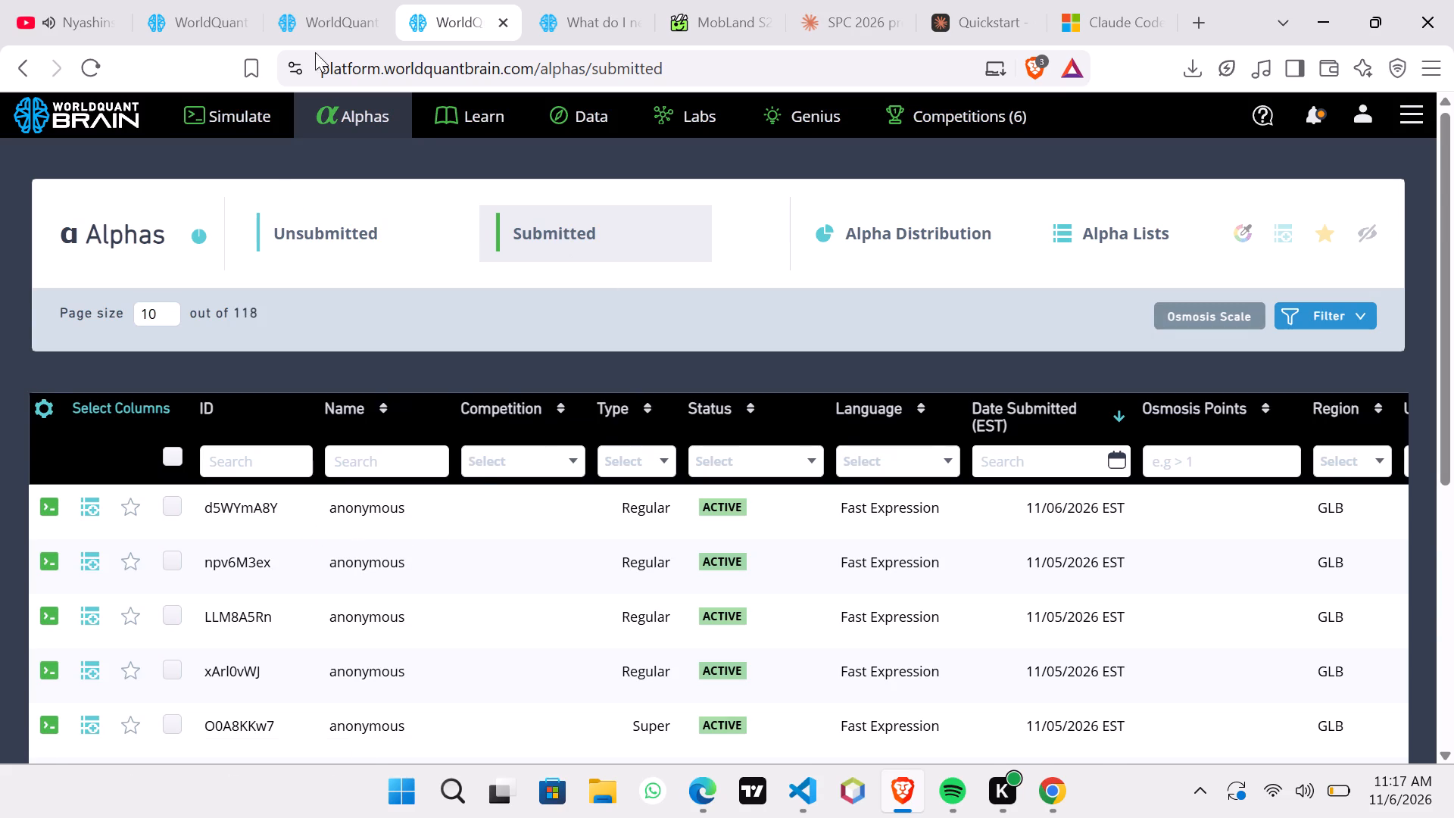
Check the progress and properties of Super Simulation 5.
left_click(320, 0)
scroll(824, 460, "down", 1)
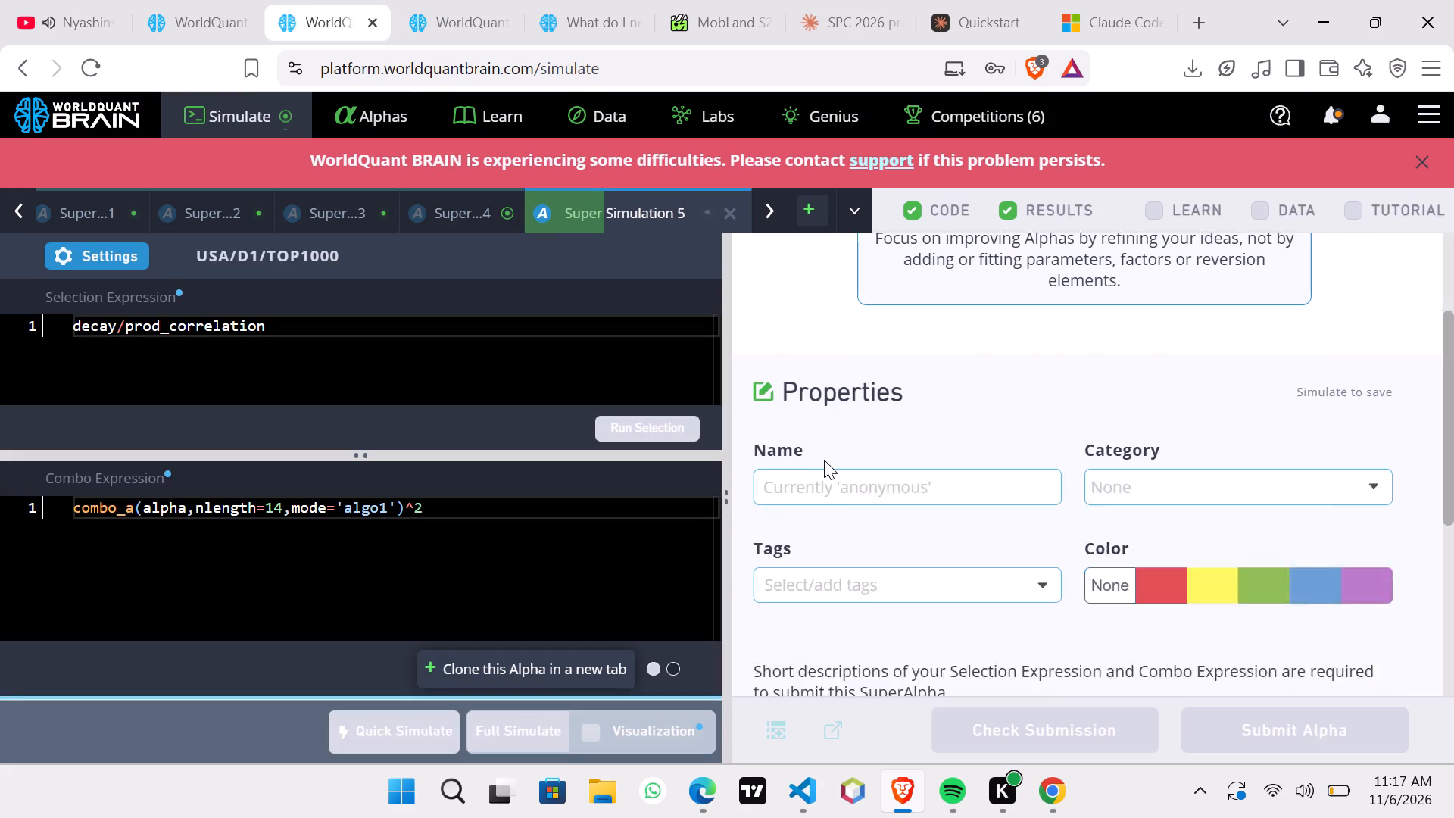
scroll(824, 460, "down", 1)
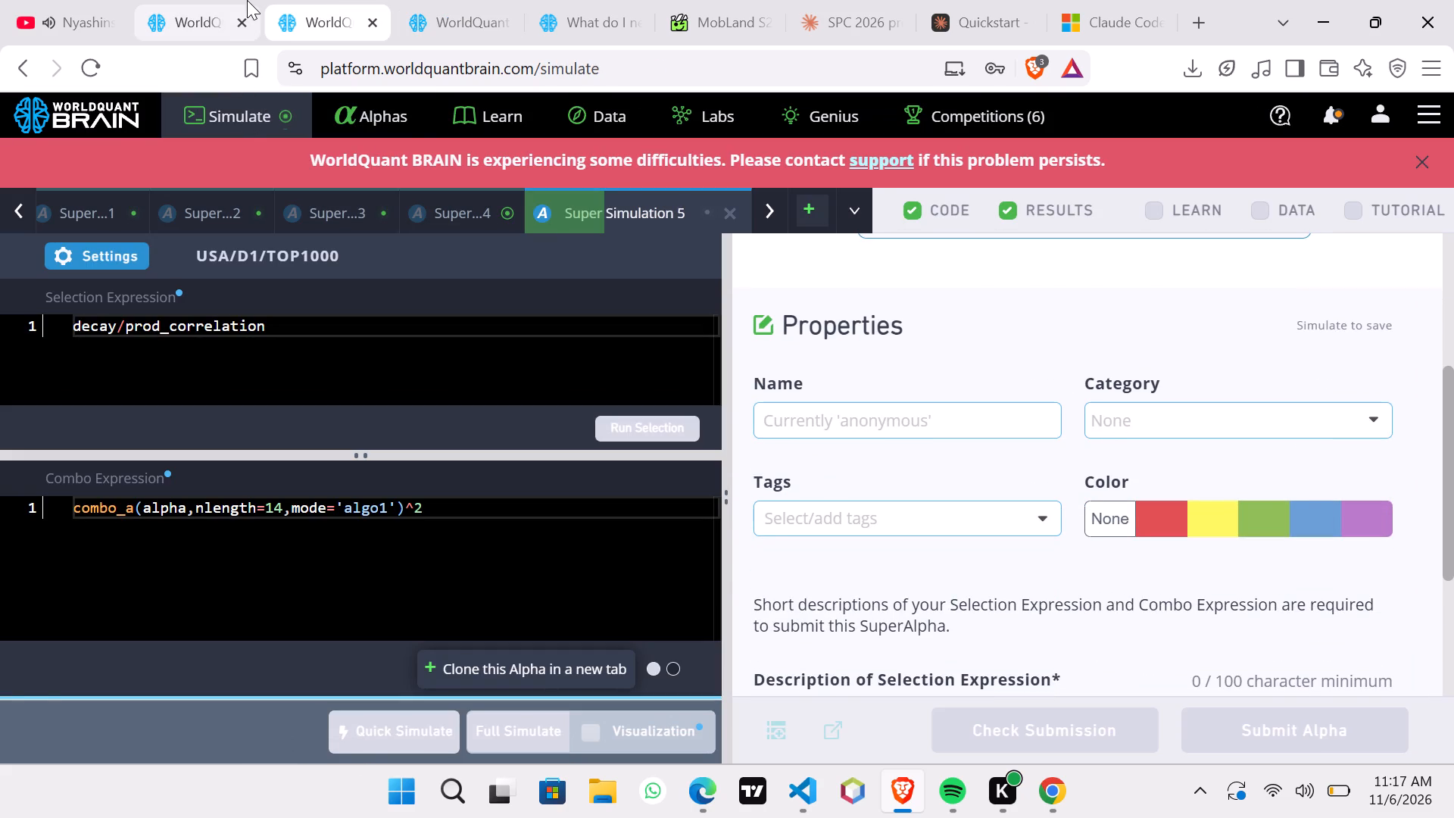
Return to the regular simulations and examine the expressions and results of Simulations 18, 17, 16 and 15.
left_click(207, 2)
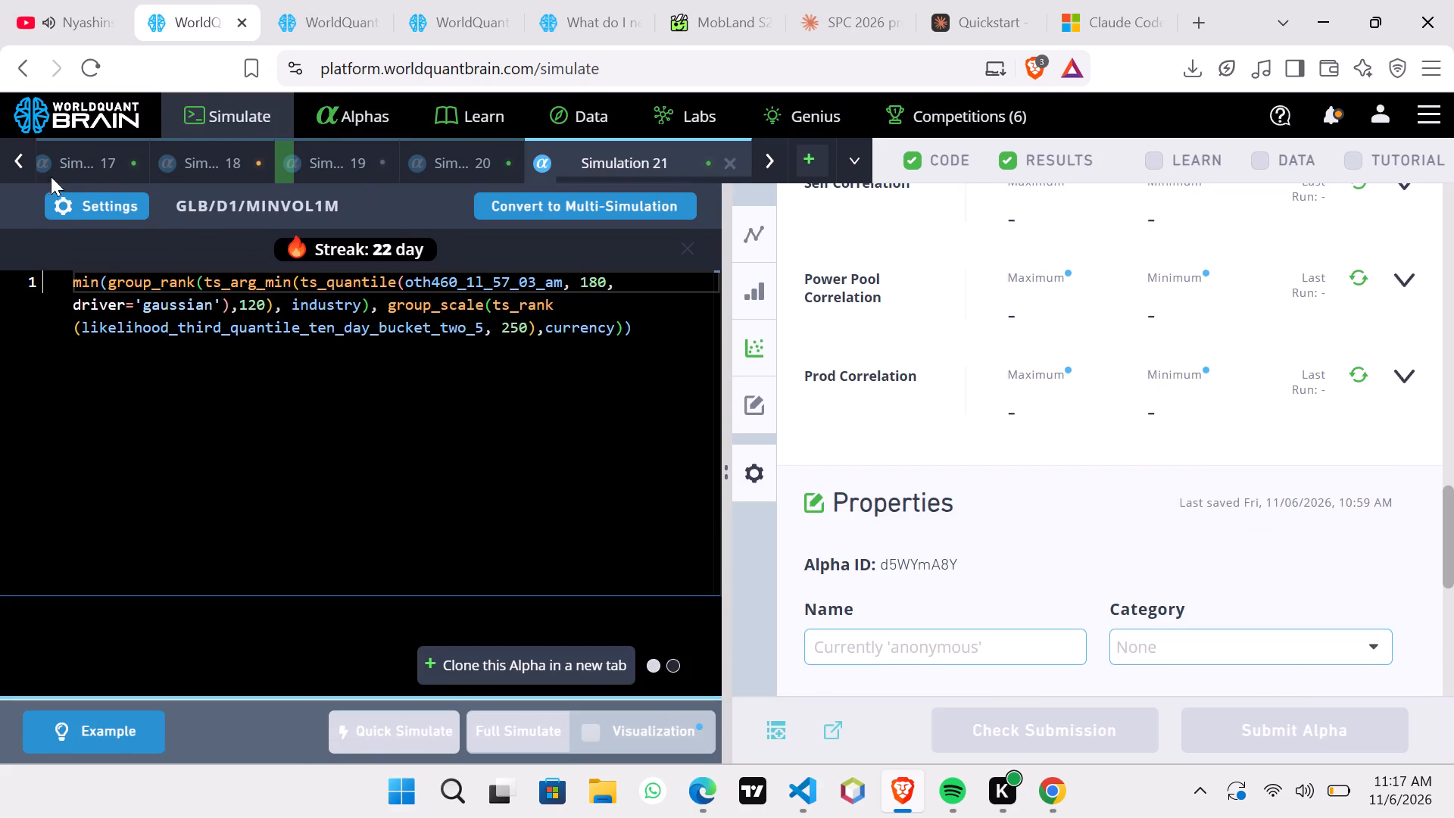
left_click(13, 165)
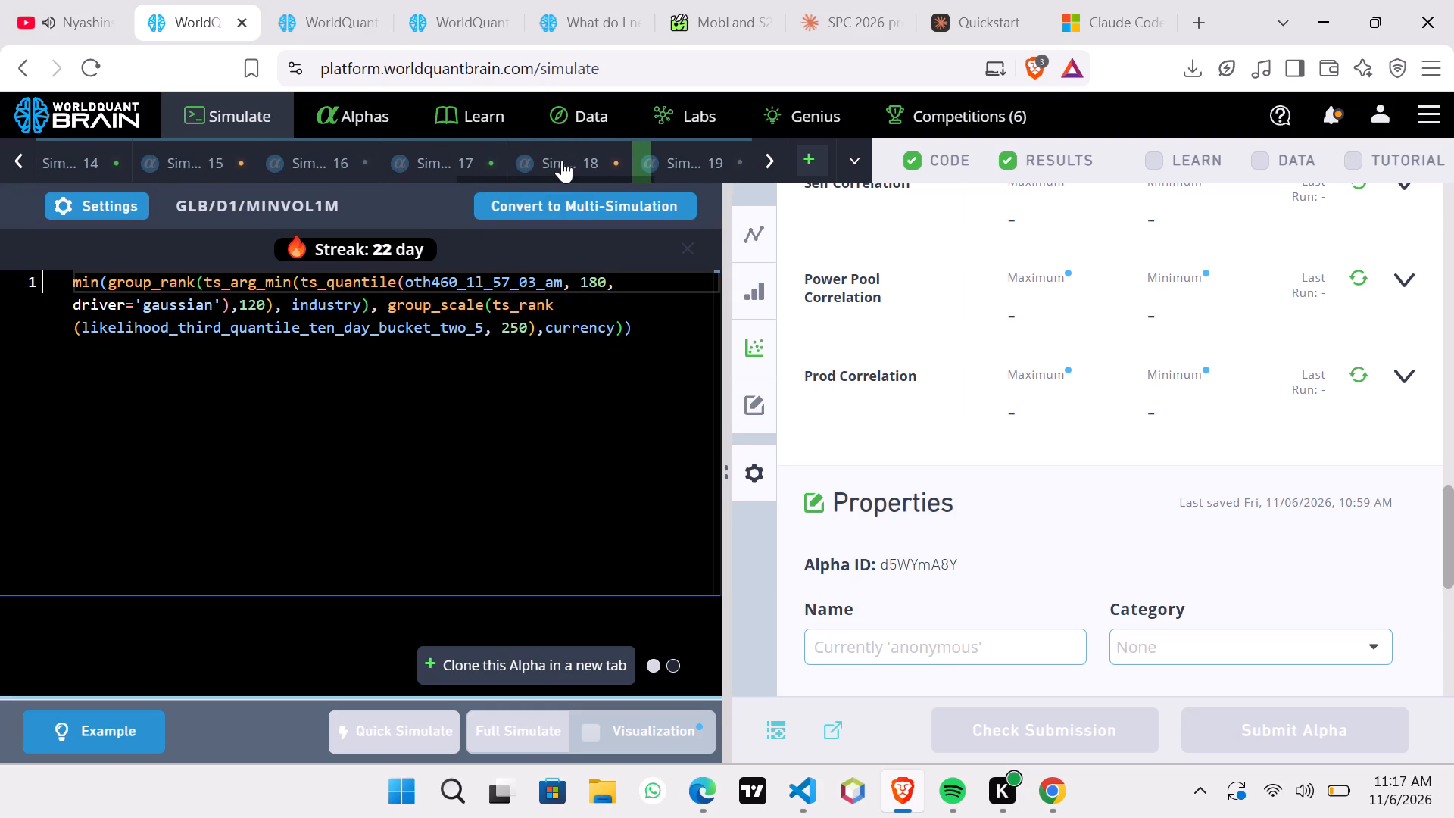
left_click(565, 160)
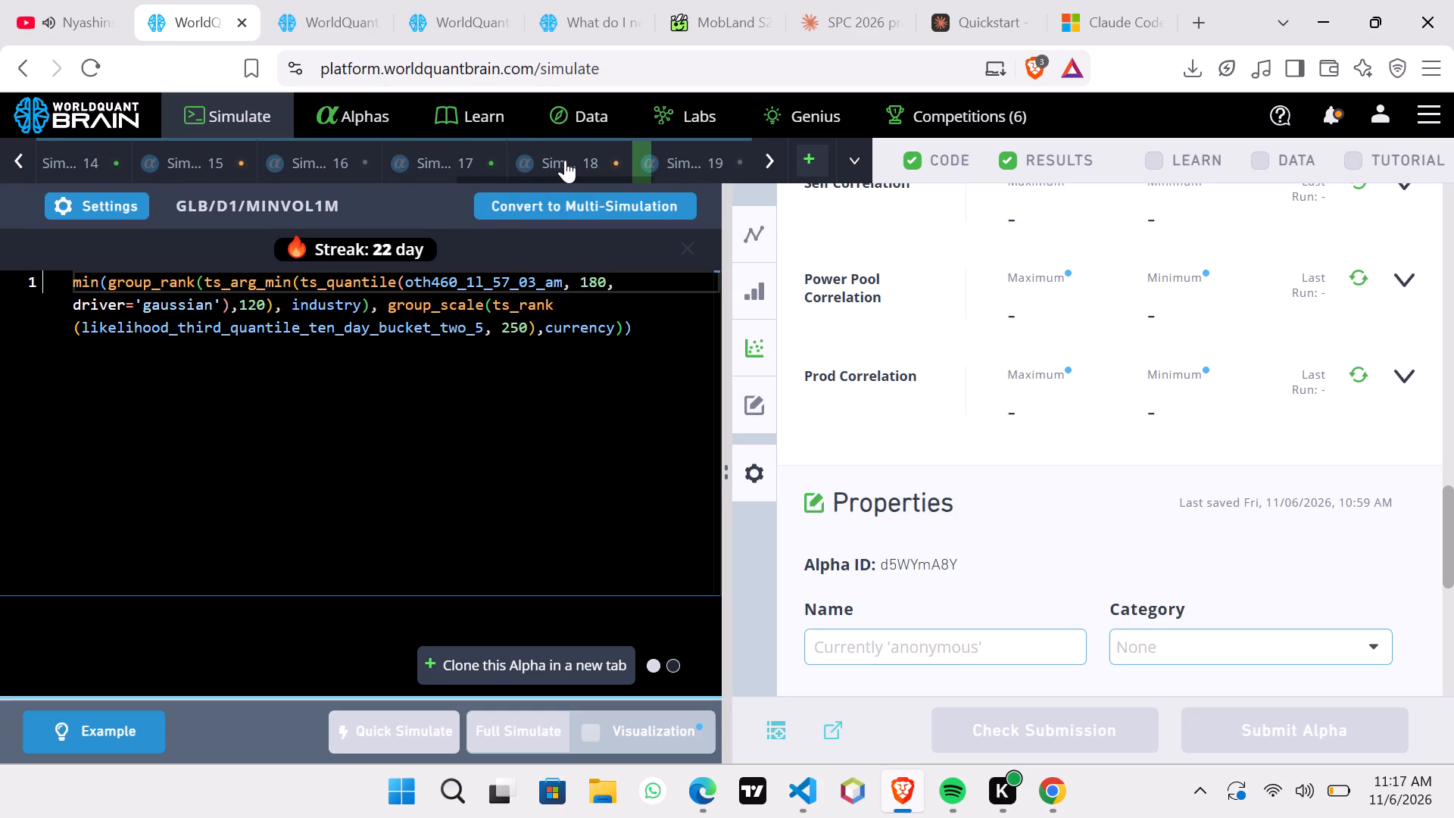
left_click(565, 160)
left_click(565, 160)
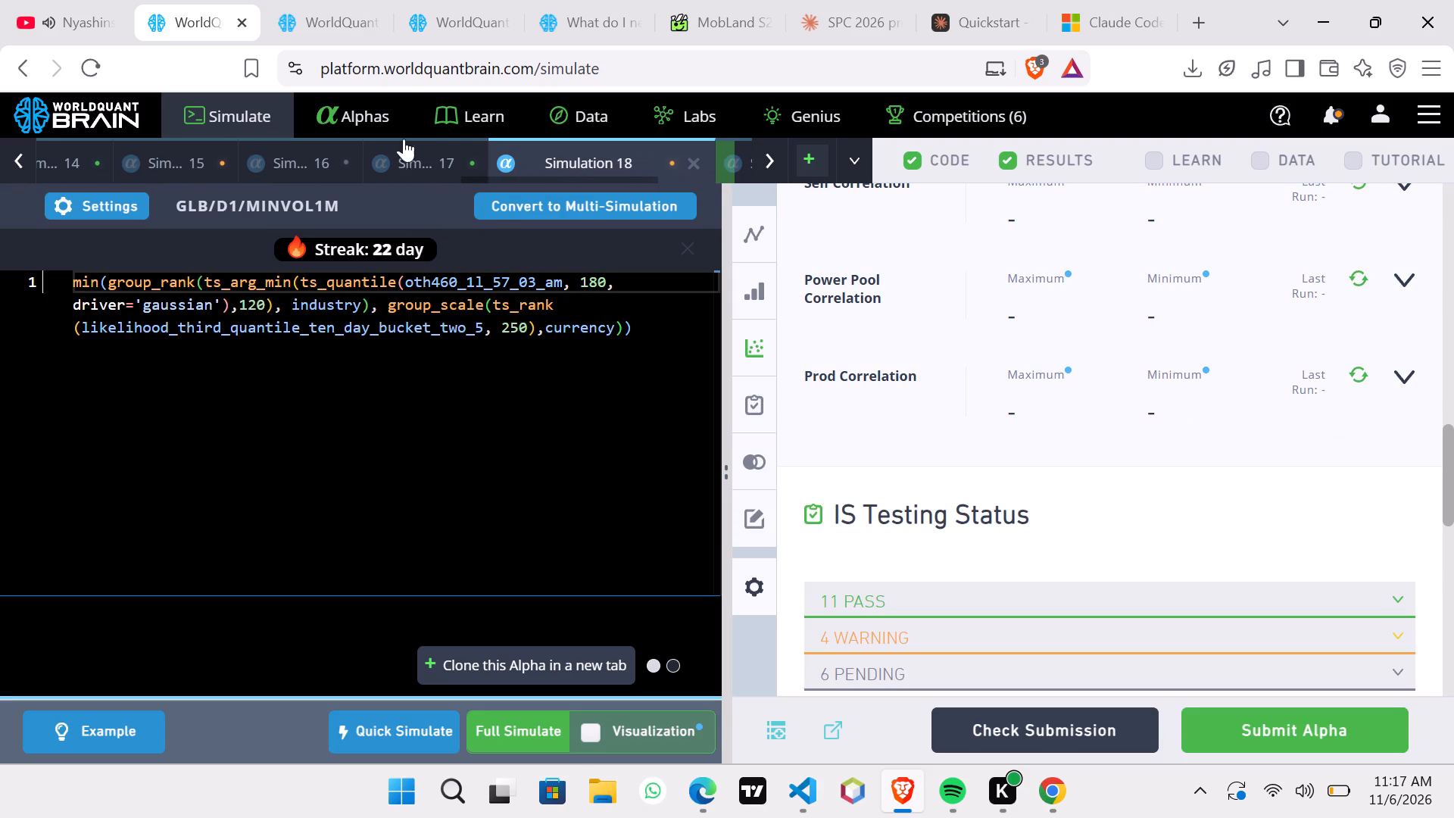
left_click(431, 170)
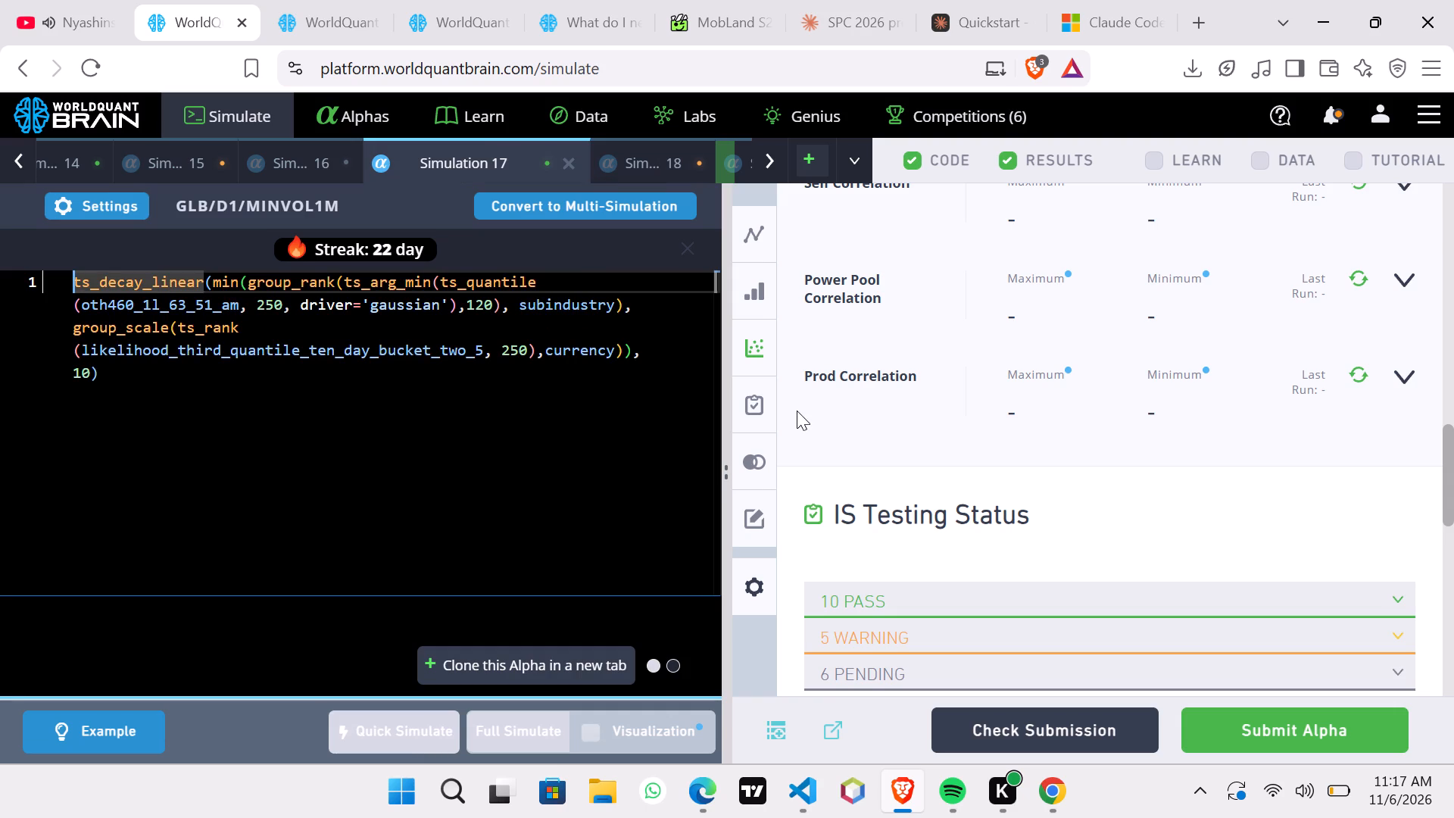
left_click(288, 161)
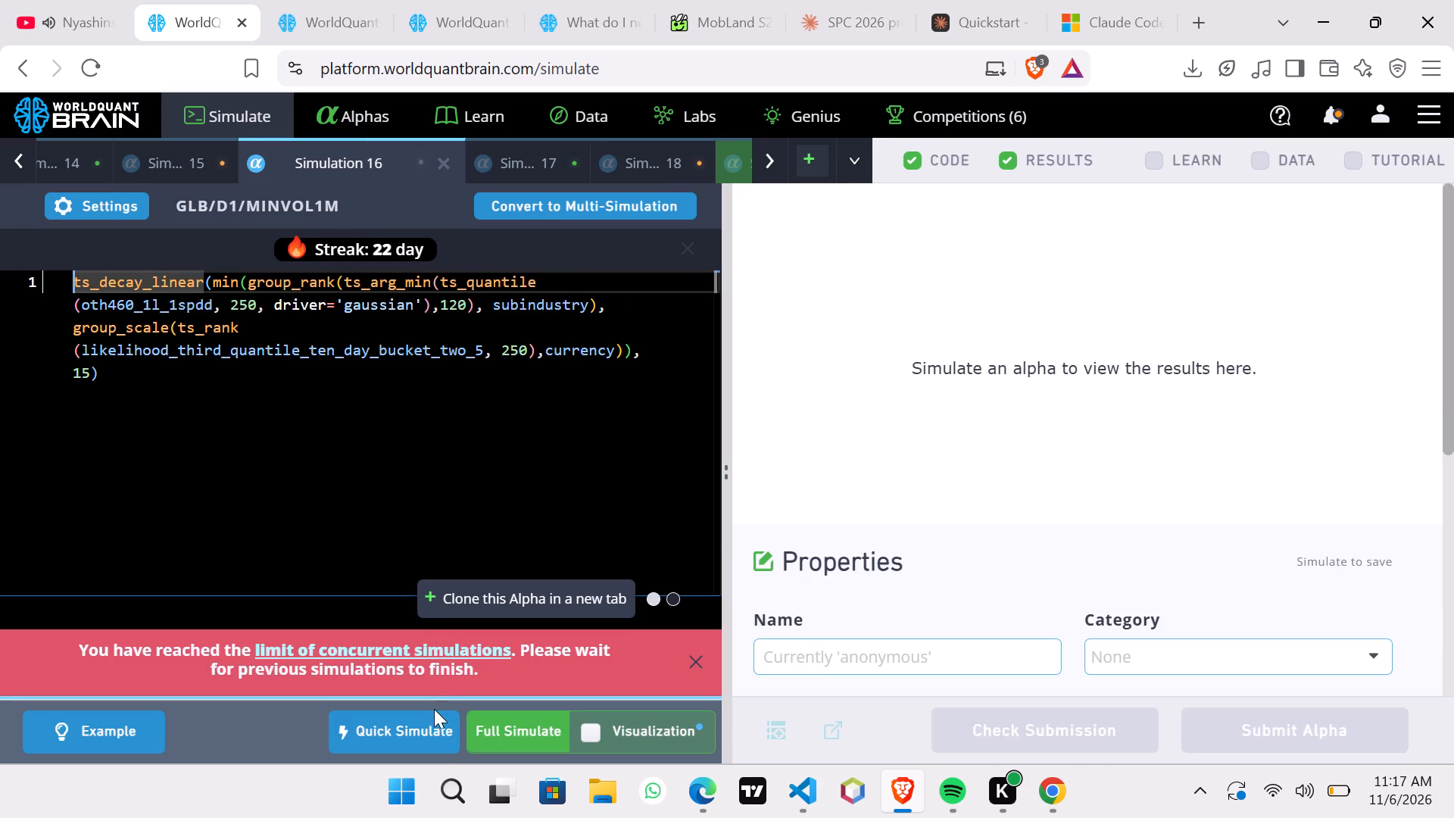
left_click(180, 152)
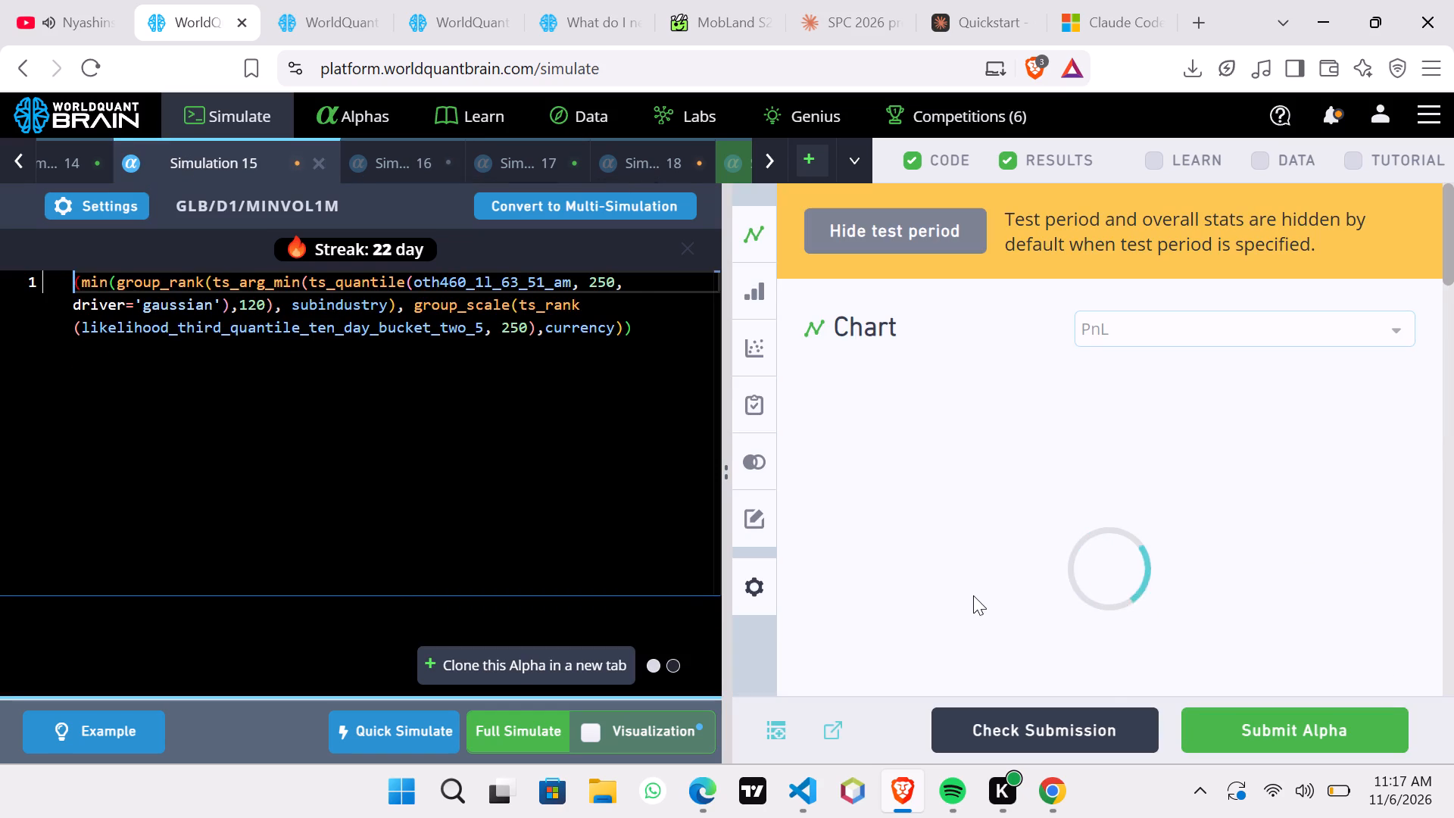
scroll(973, 595, "down", 10)
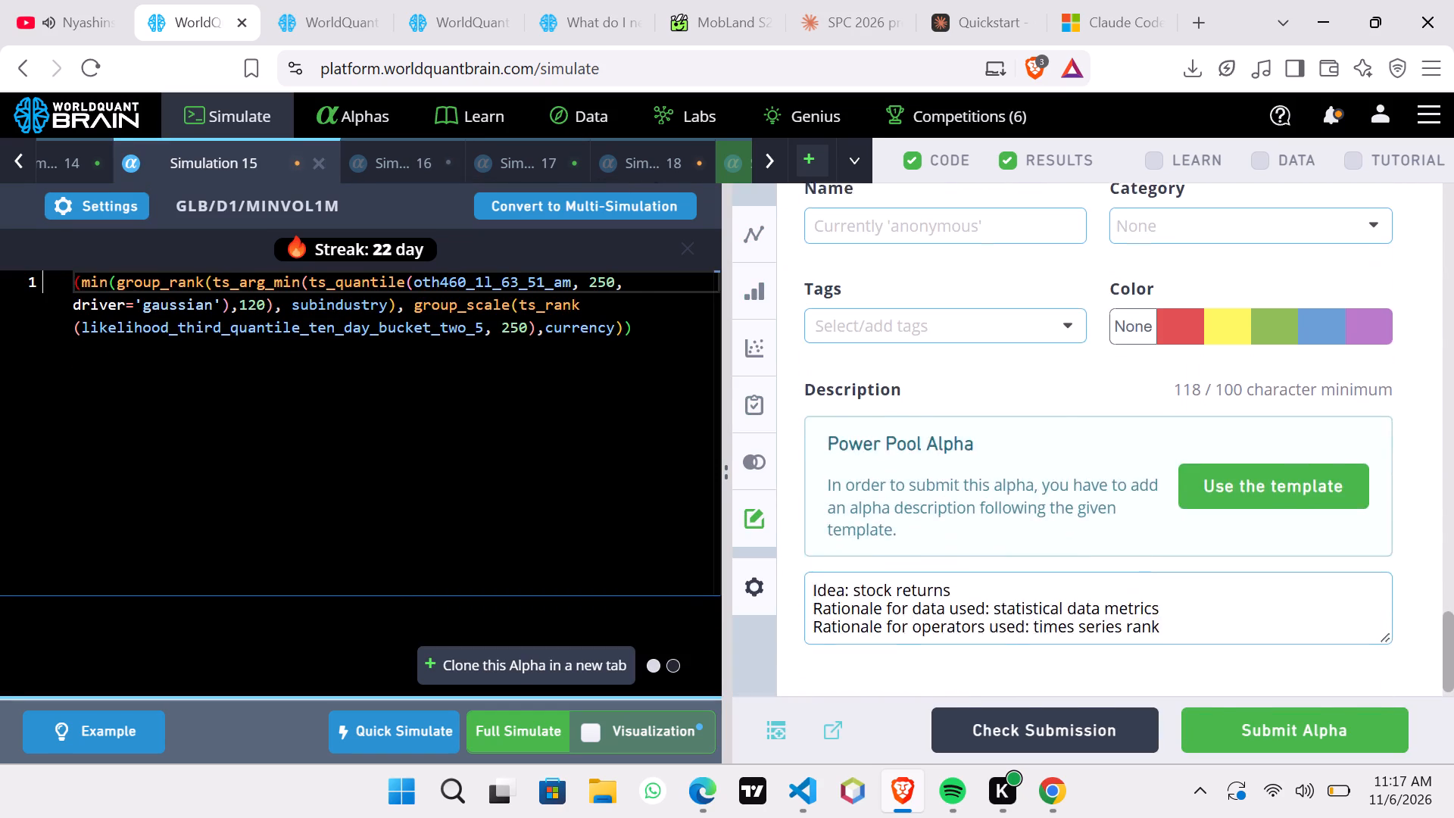
scroll(973, 595, "up", 3)
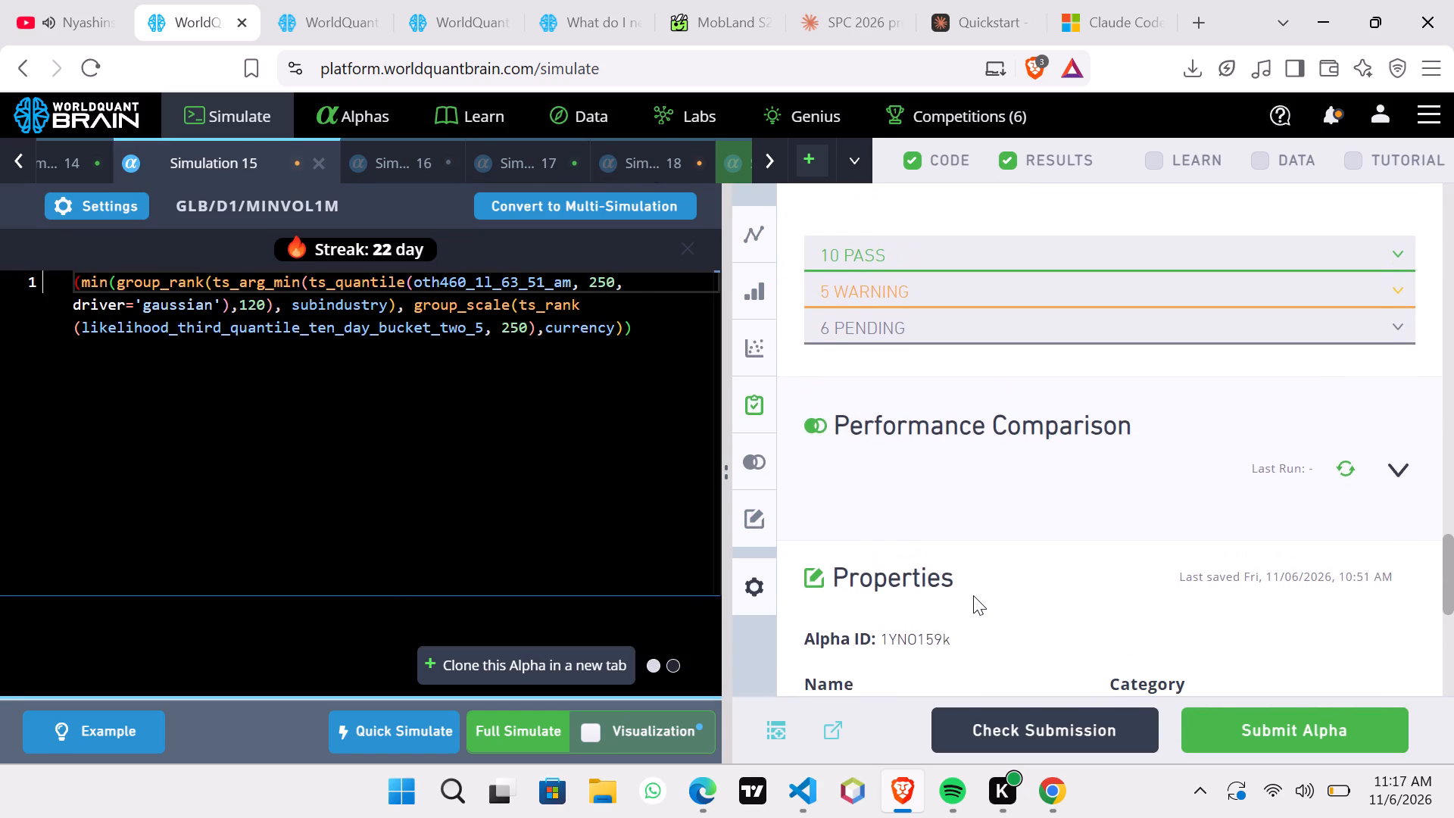
Examine Simulations 14, 13 and 12, including Simulation 12's testing status and correlation results.
left_click(6, 161)
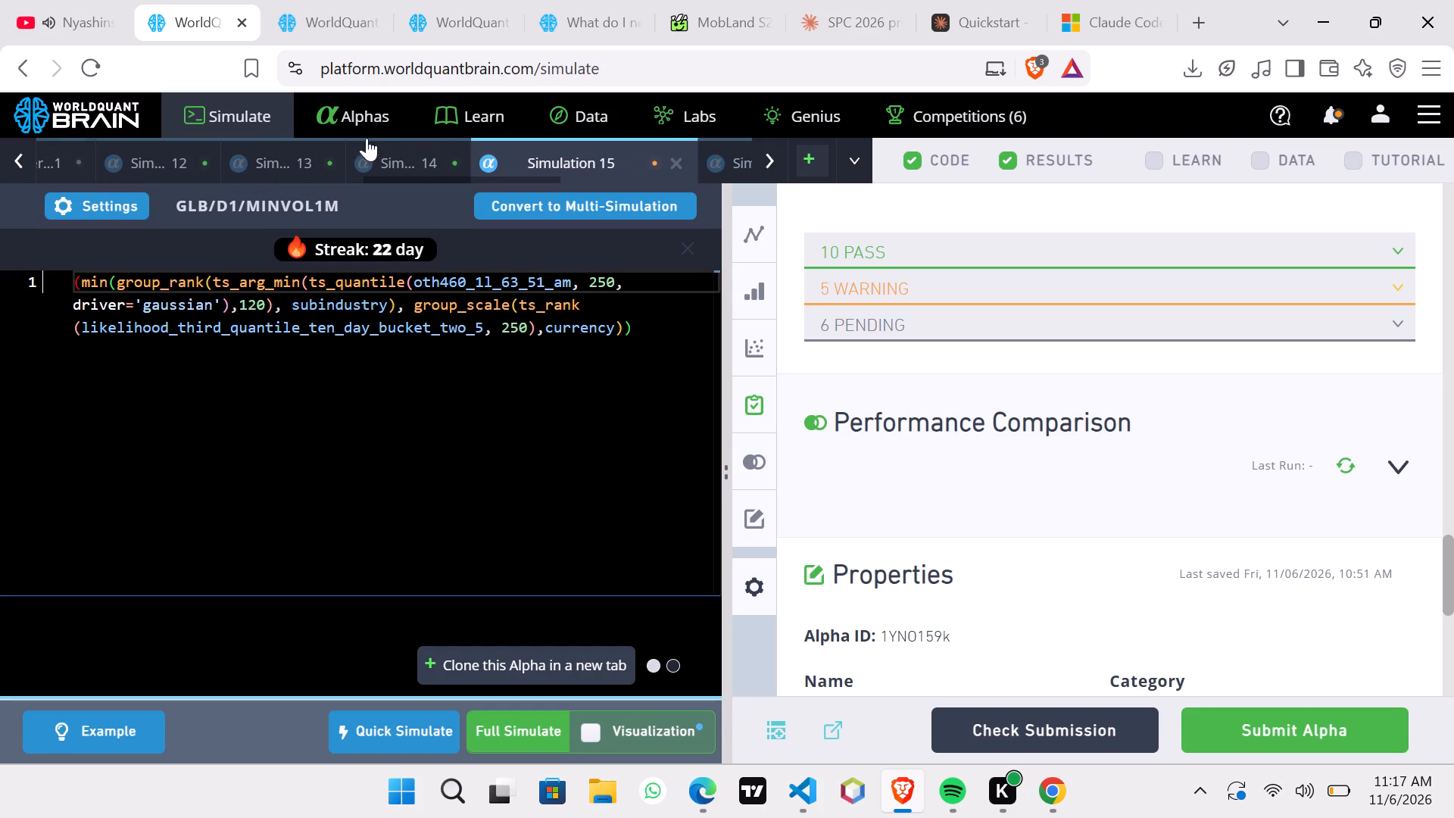
left_click(414, 167)
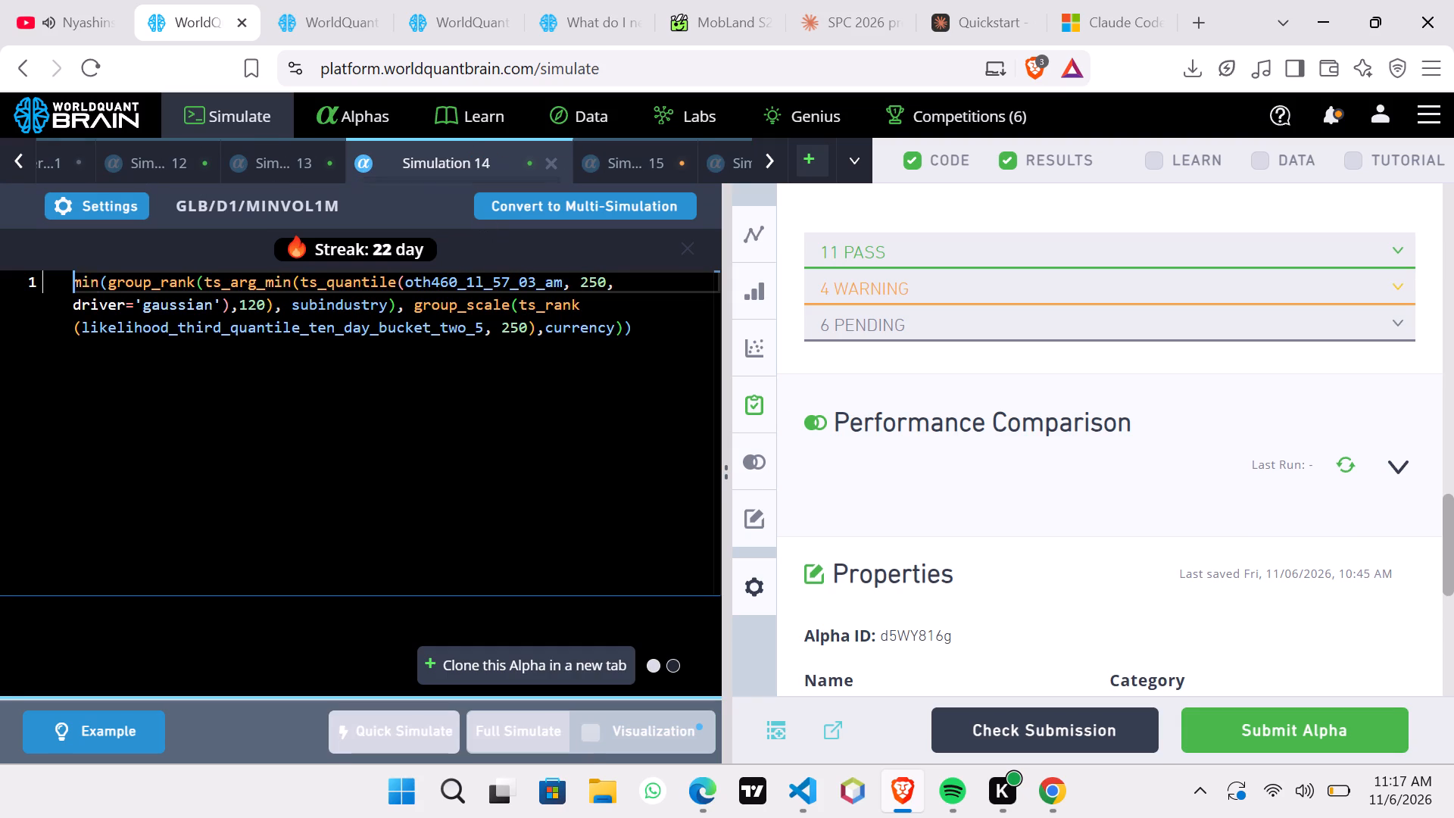
left_click(267, 155)
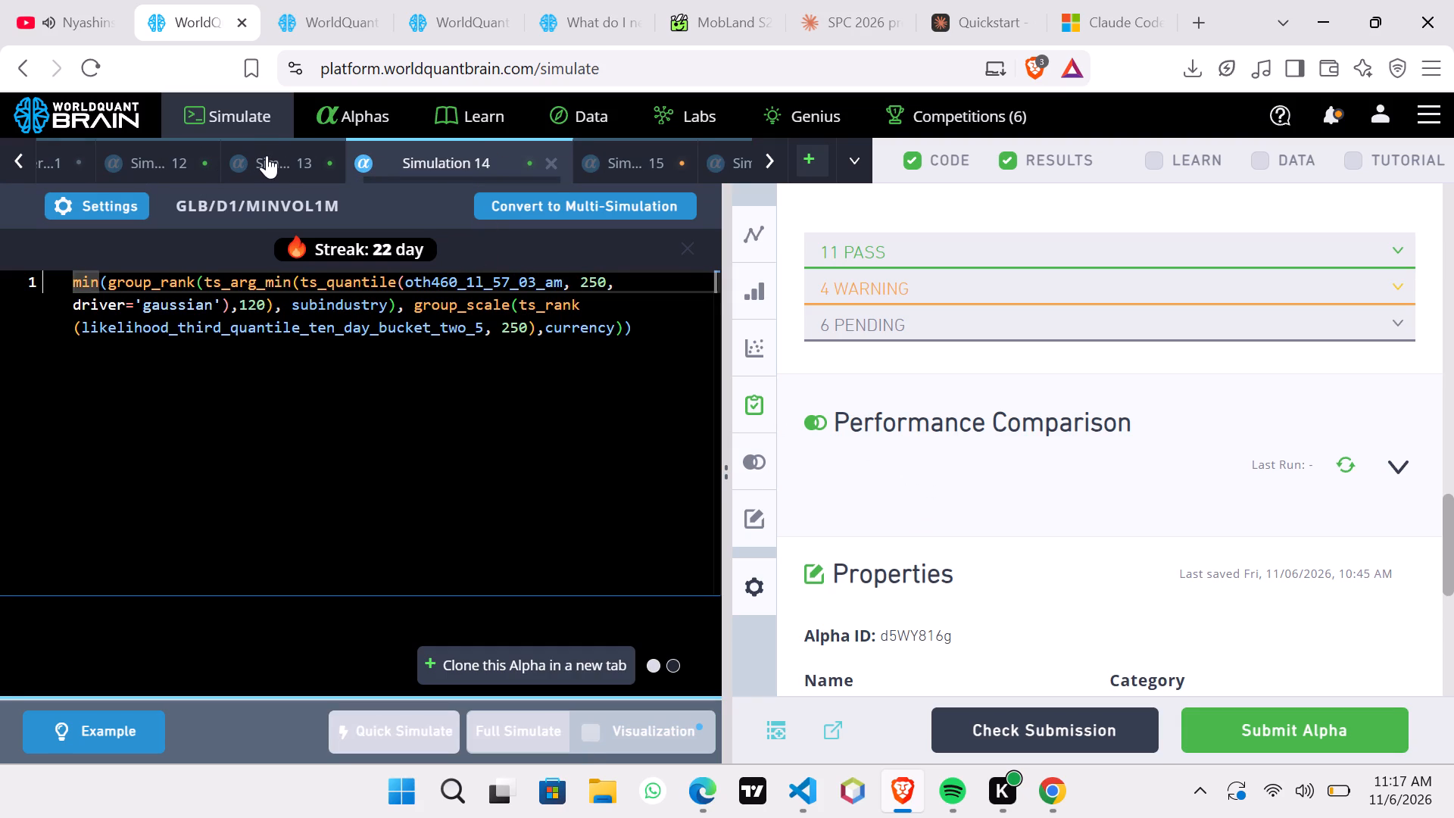
left_click(183, 170)
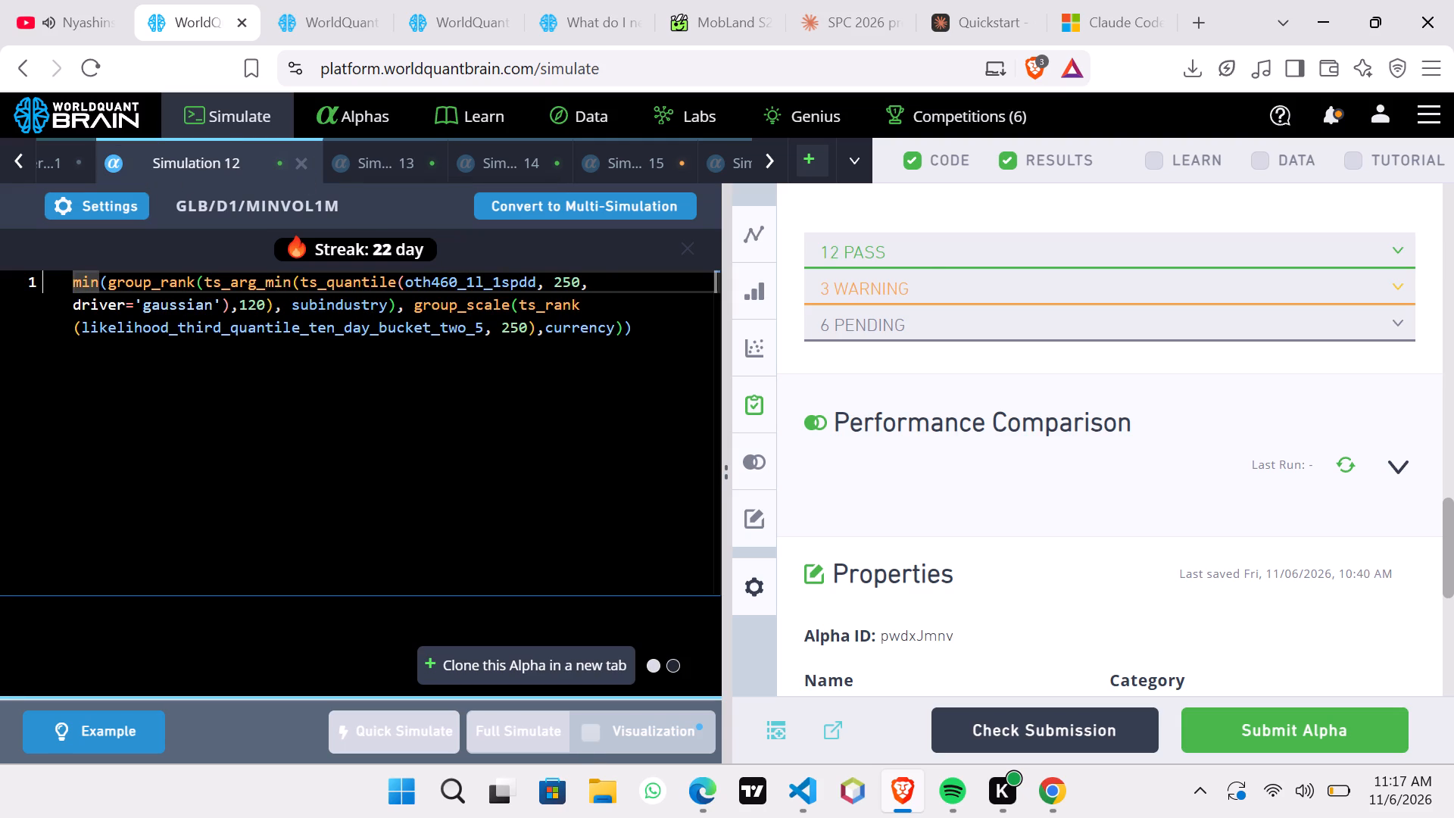
scroll(928, 272, "up", 5)
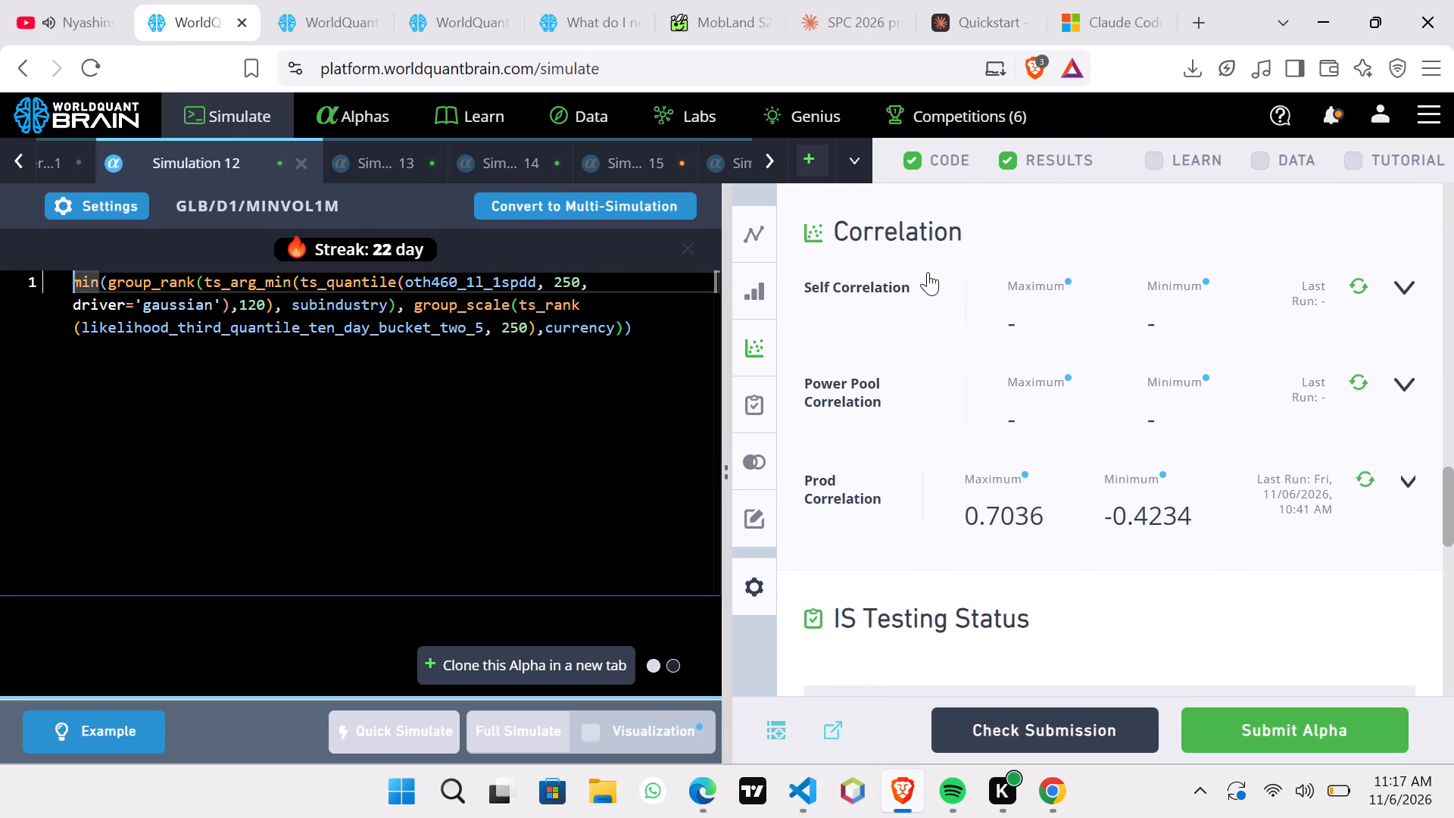
Clone Simulation 12's alpha, change its group_rank grouping to industry, and run a full simulation.
left_click(557, 461)
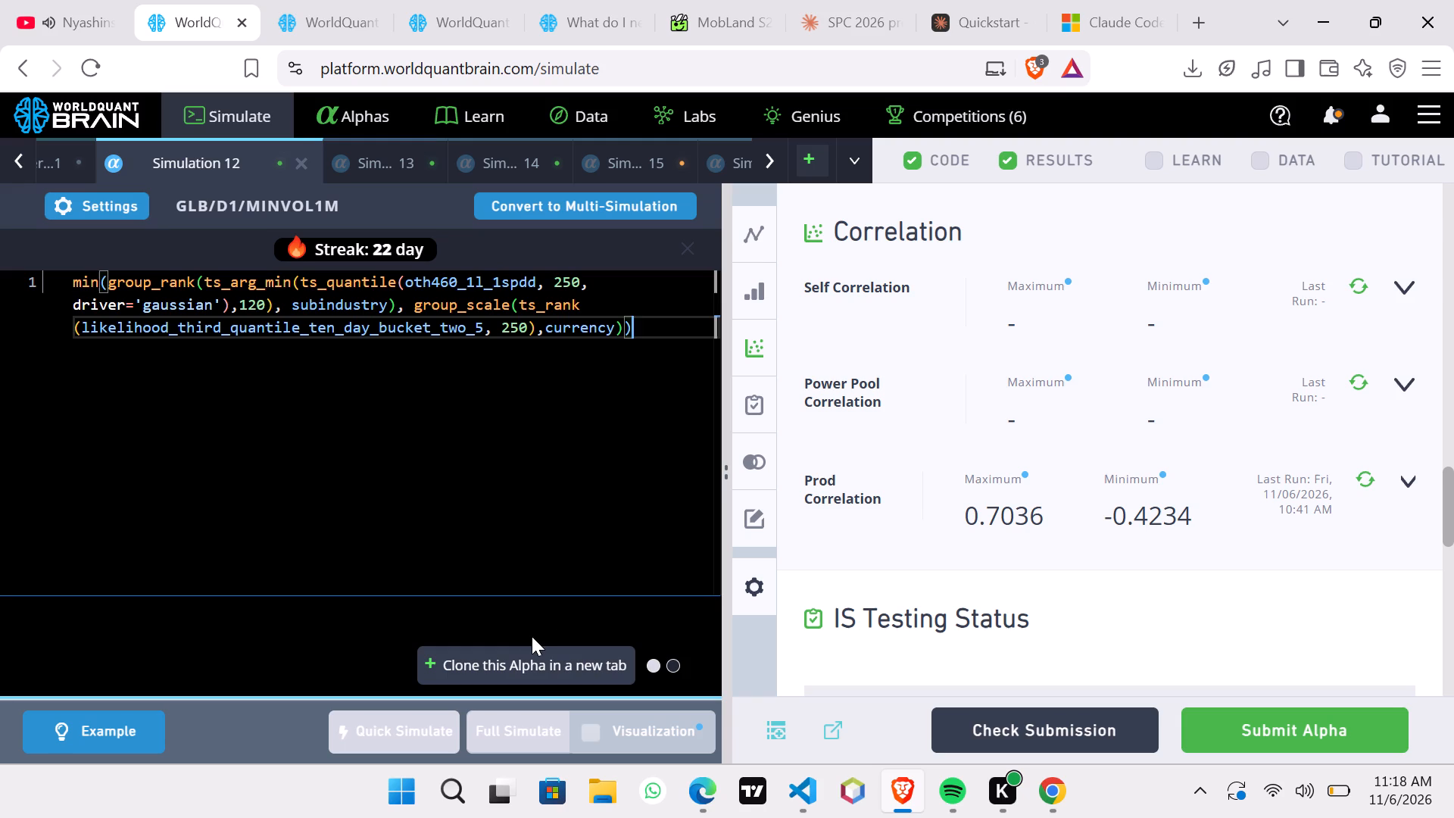
left_click(551, 670)
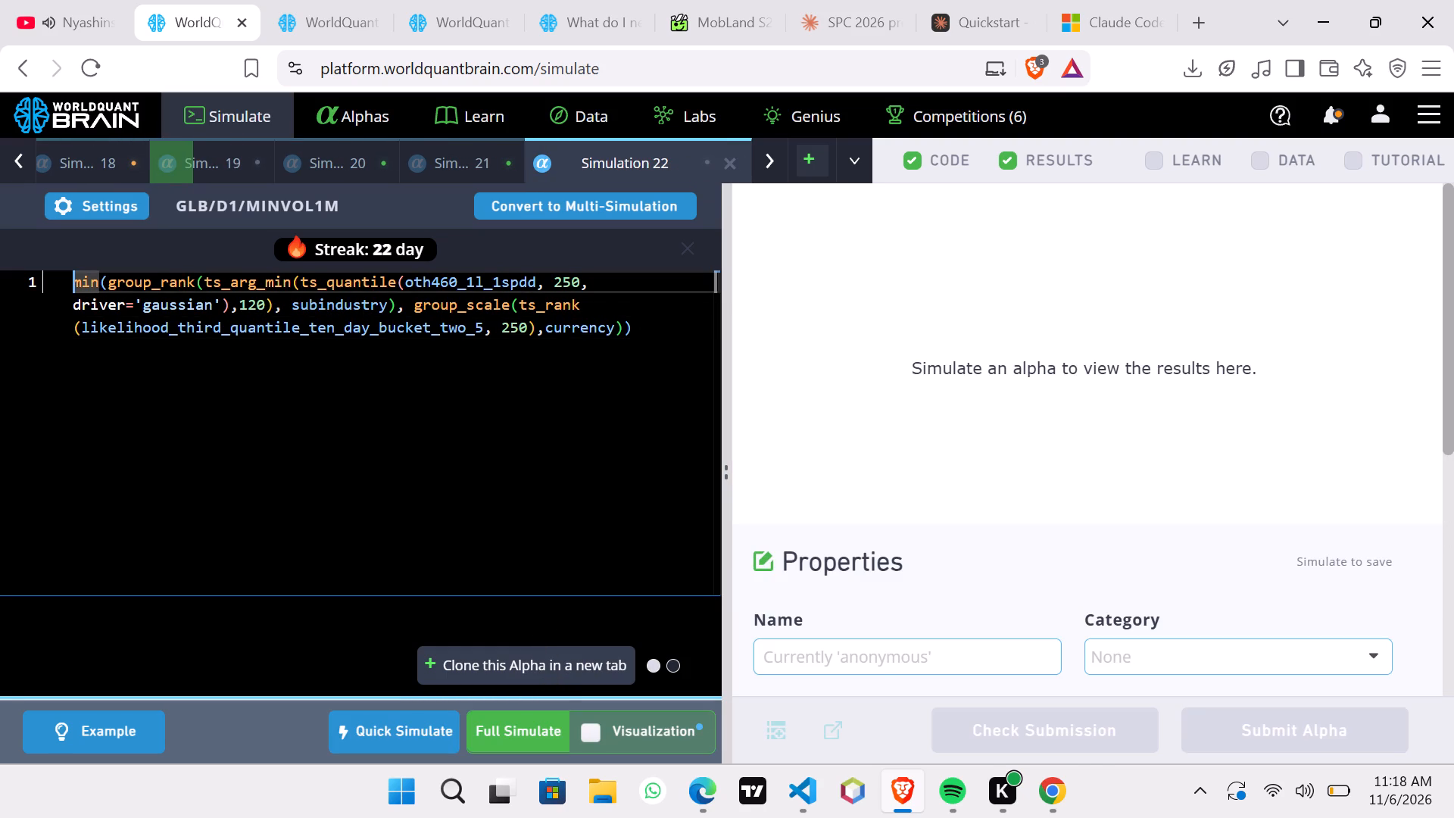
left_click(314, 308)
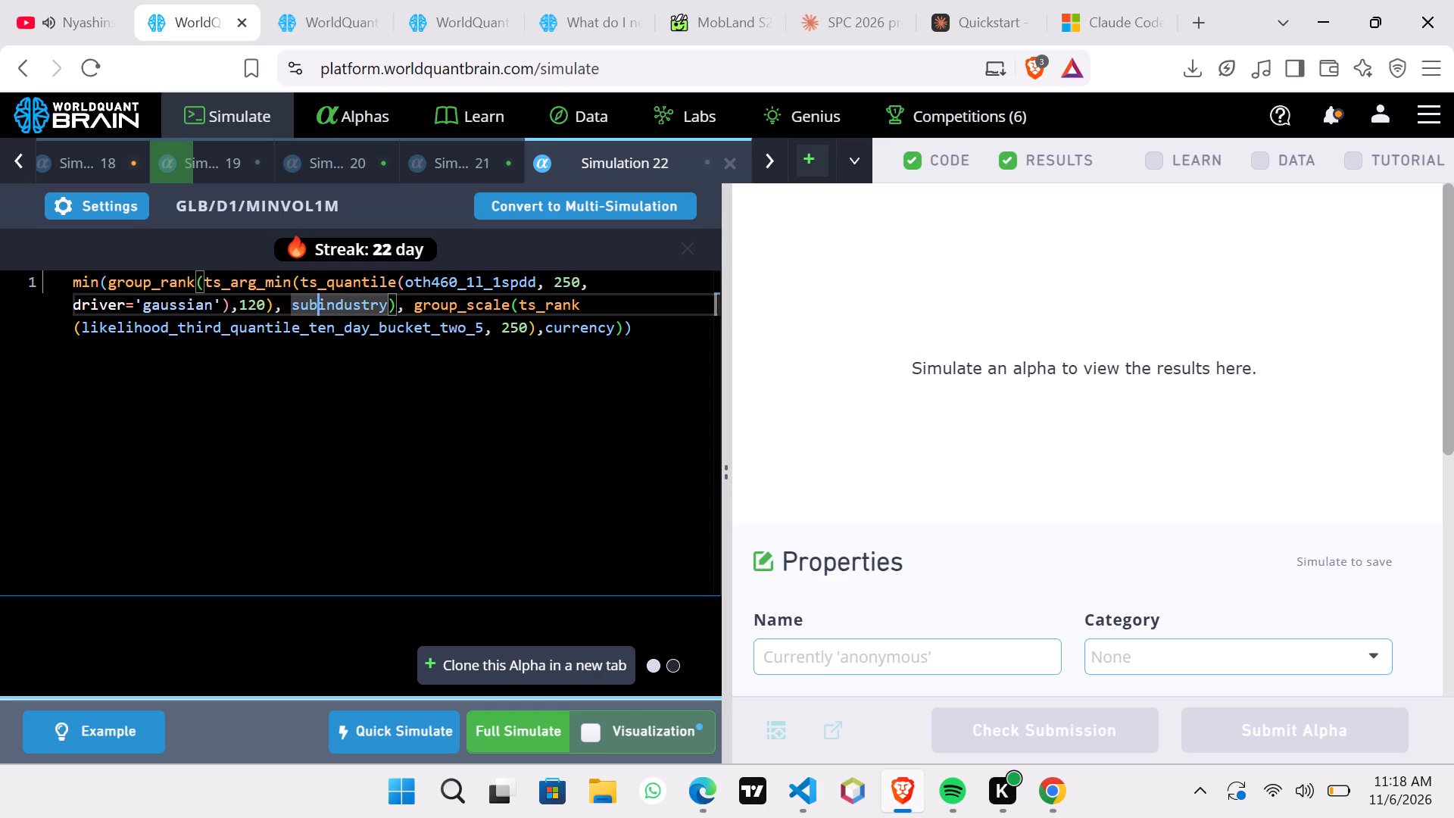
key("BackSpace")
key("BackSpace")
key("BackSpace")
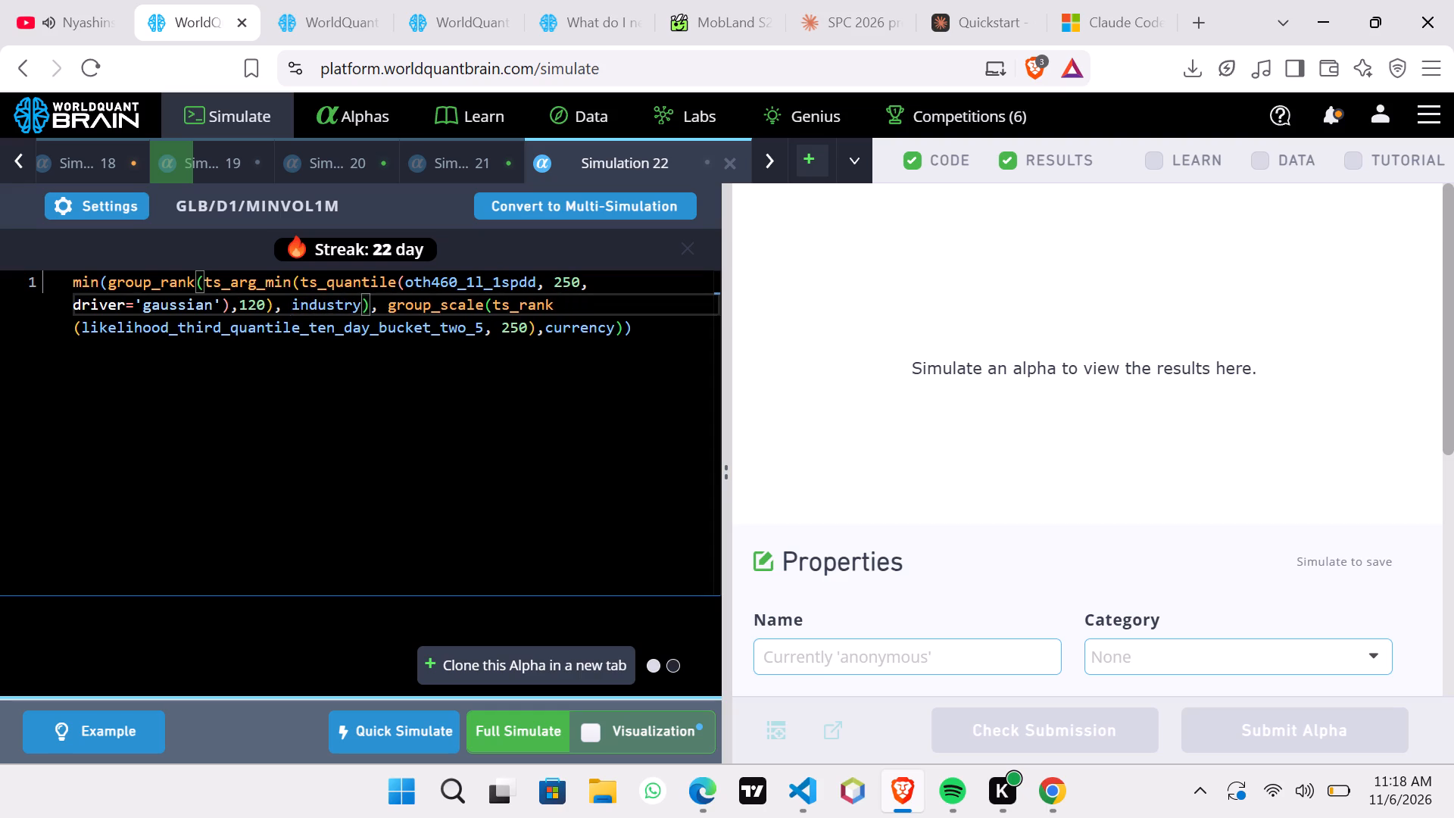
left_click(527, 731)
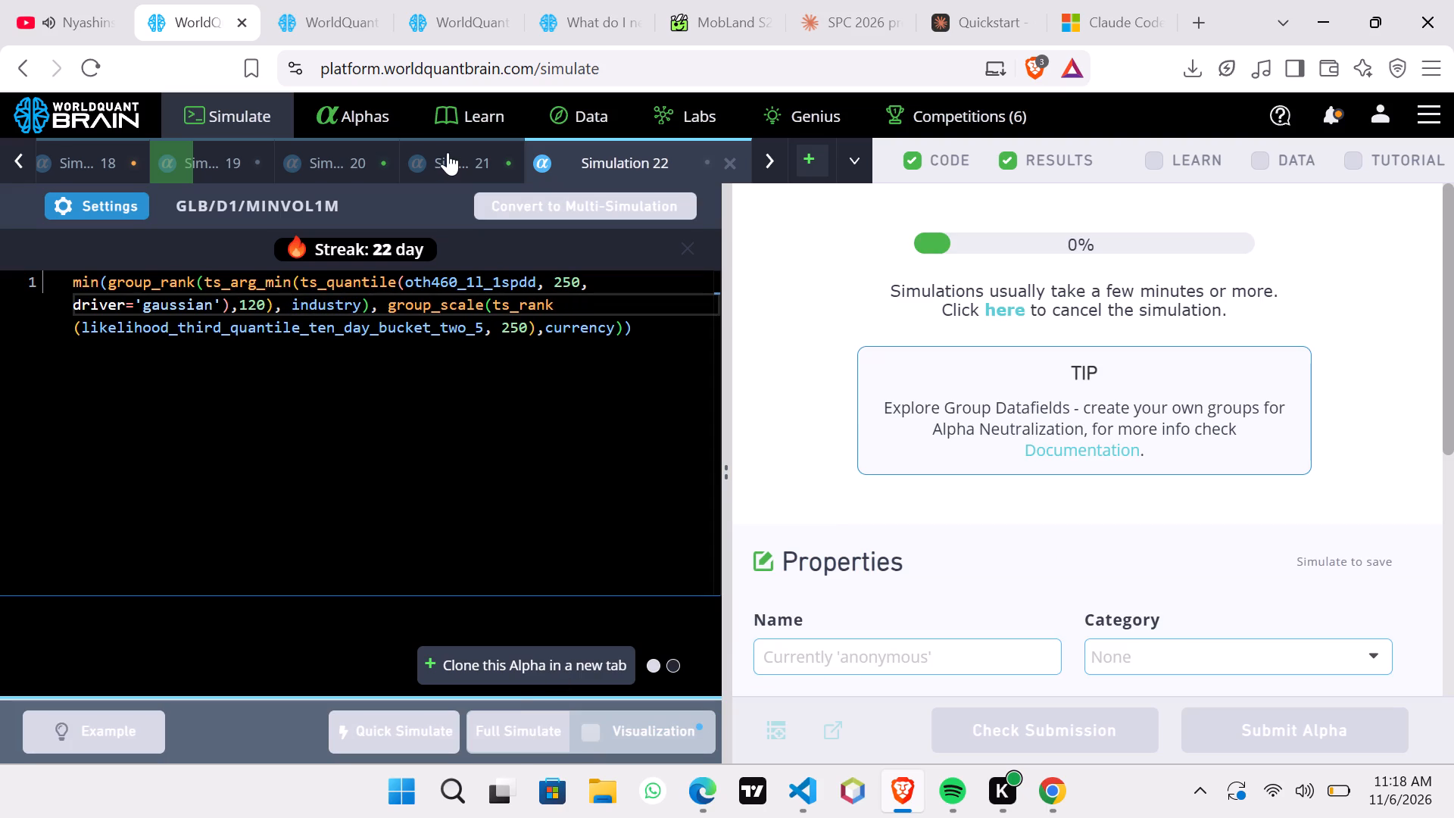
Examine Simulation 21, then compare the expressions, correlations and testing status of Simulations 14, 13 and 12.
left_click(448, 152)
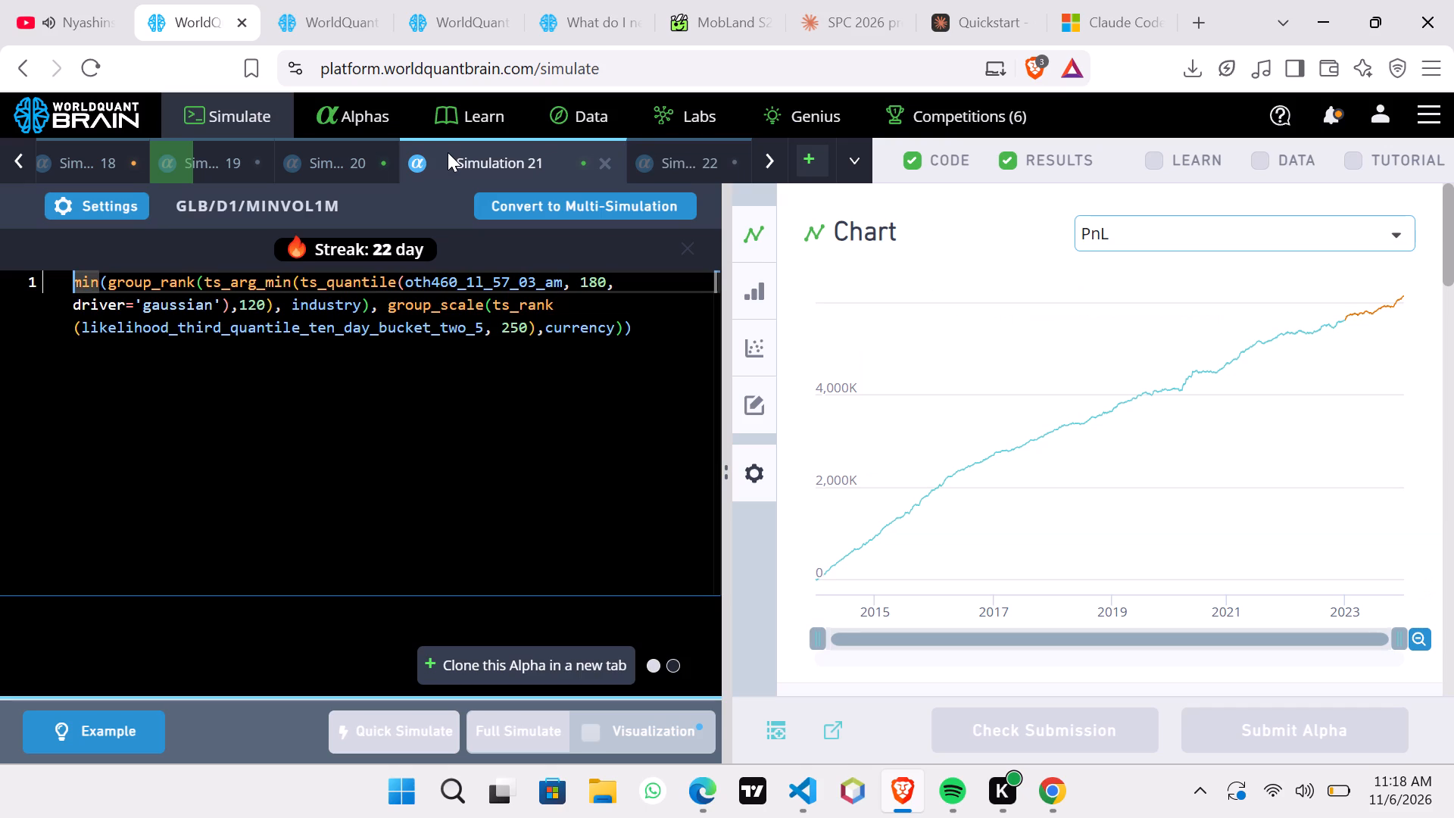
left_click(20, 164)
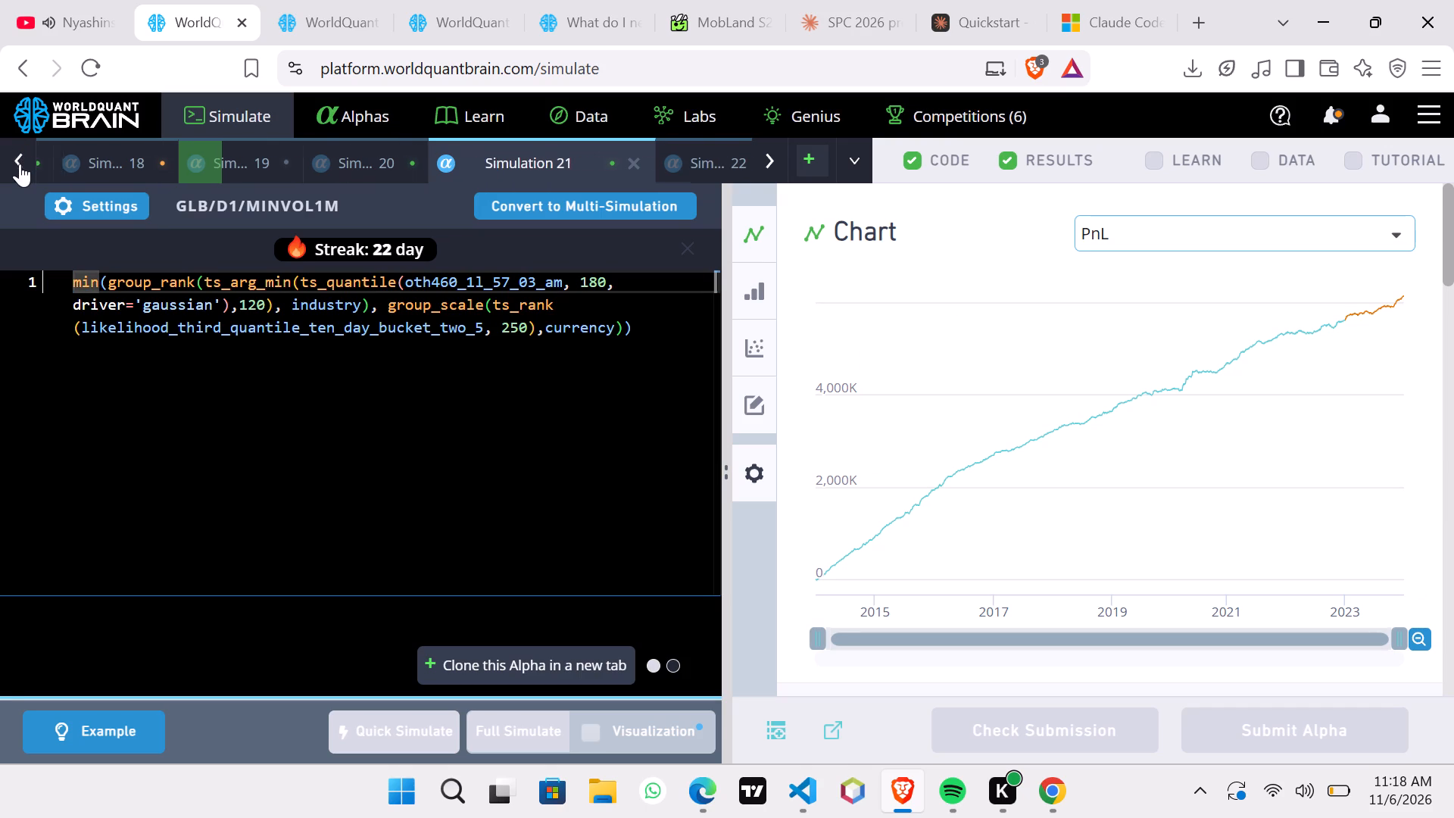
left_click(20, 164)
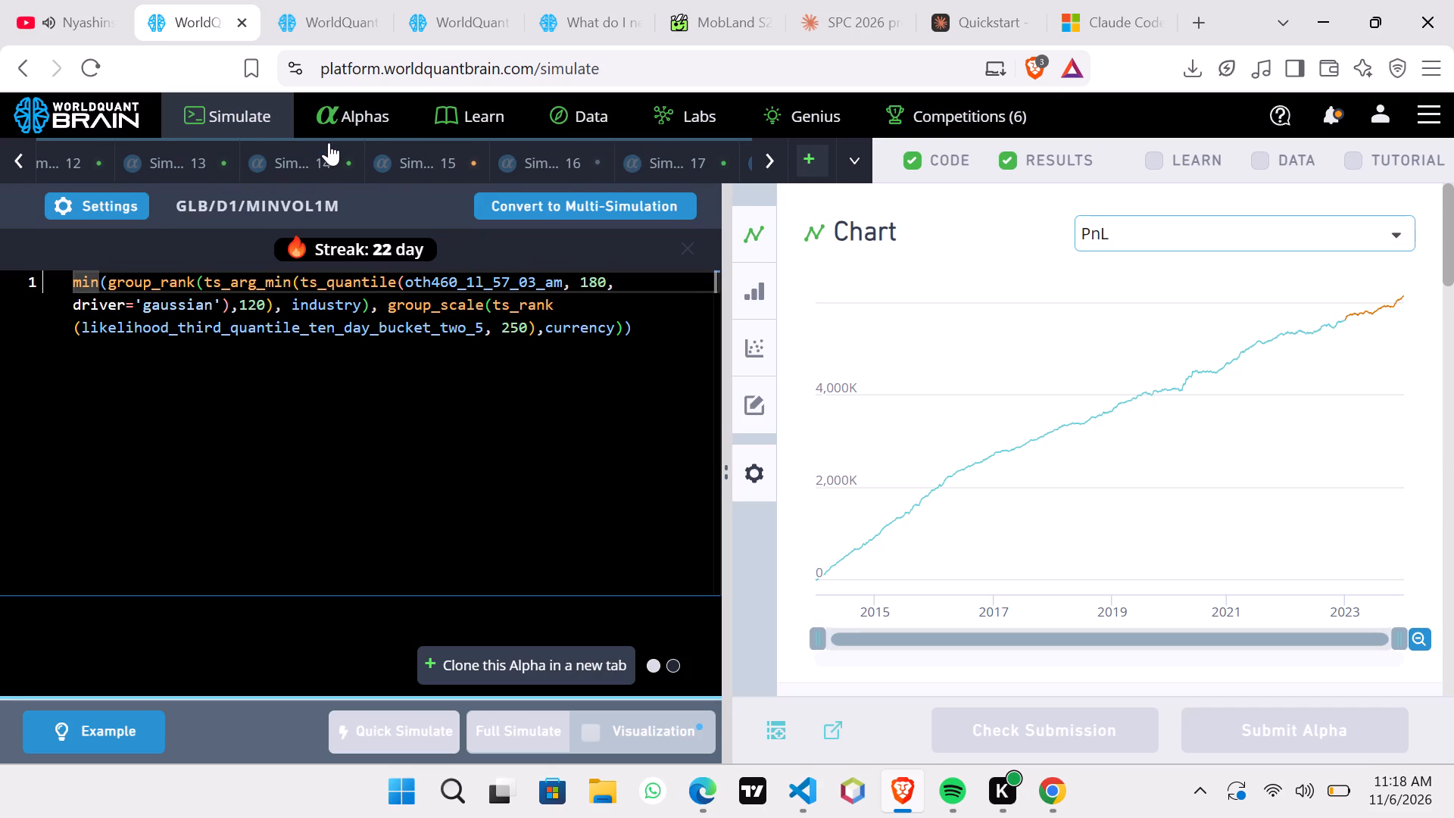
left_click(327, 166)
scroll(1113, 574, "down", 2)
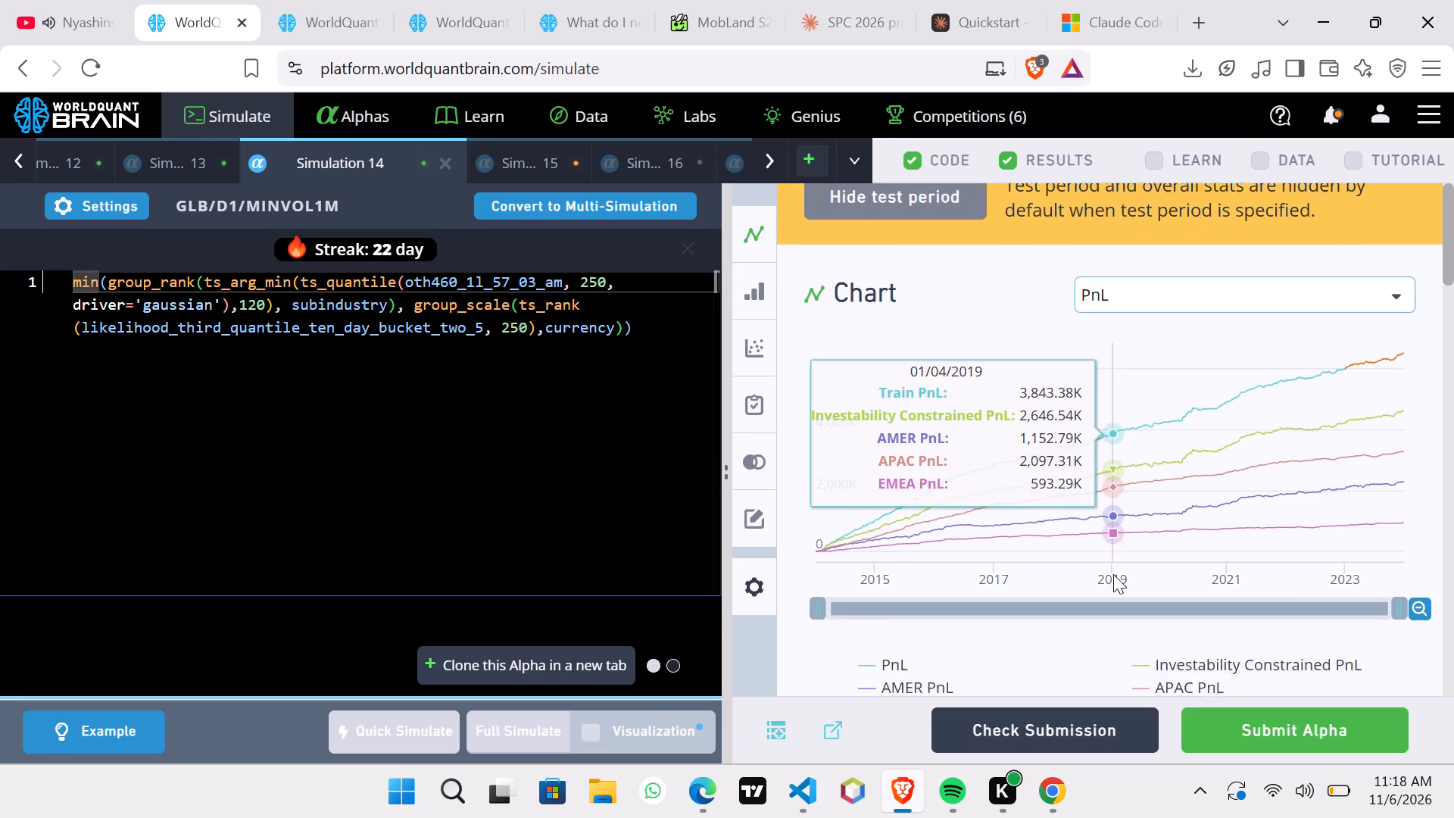
scroll(1113, 574, "down", 8)
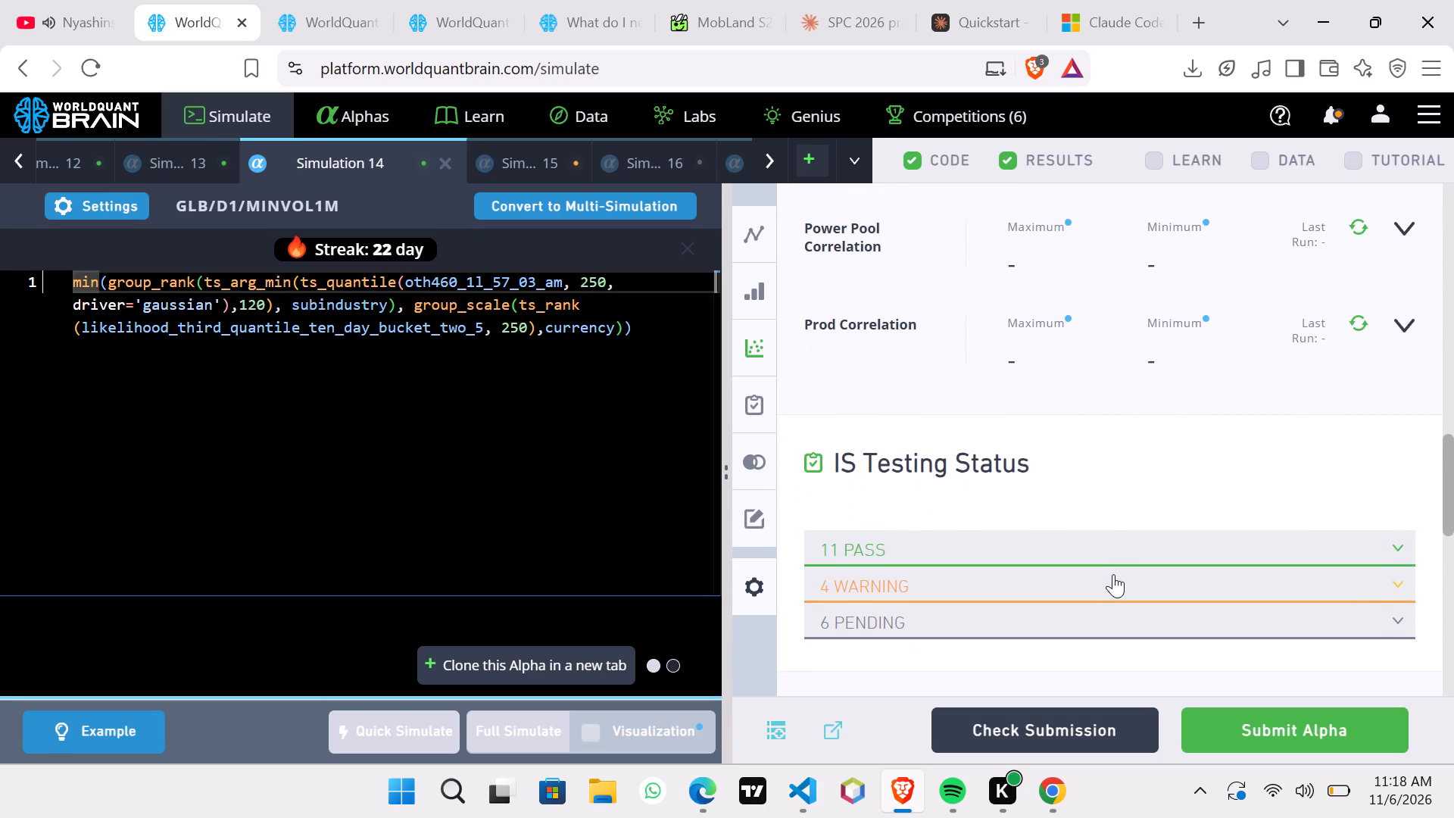
scroll(1113, 574, "down", 1)
left_click(198, 171)
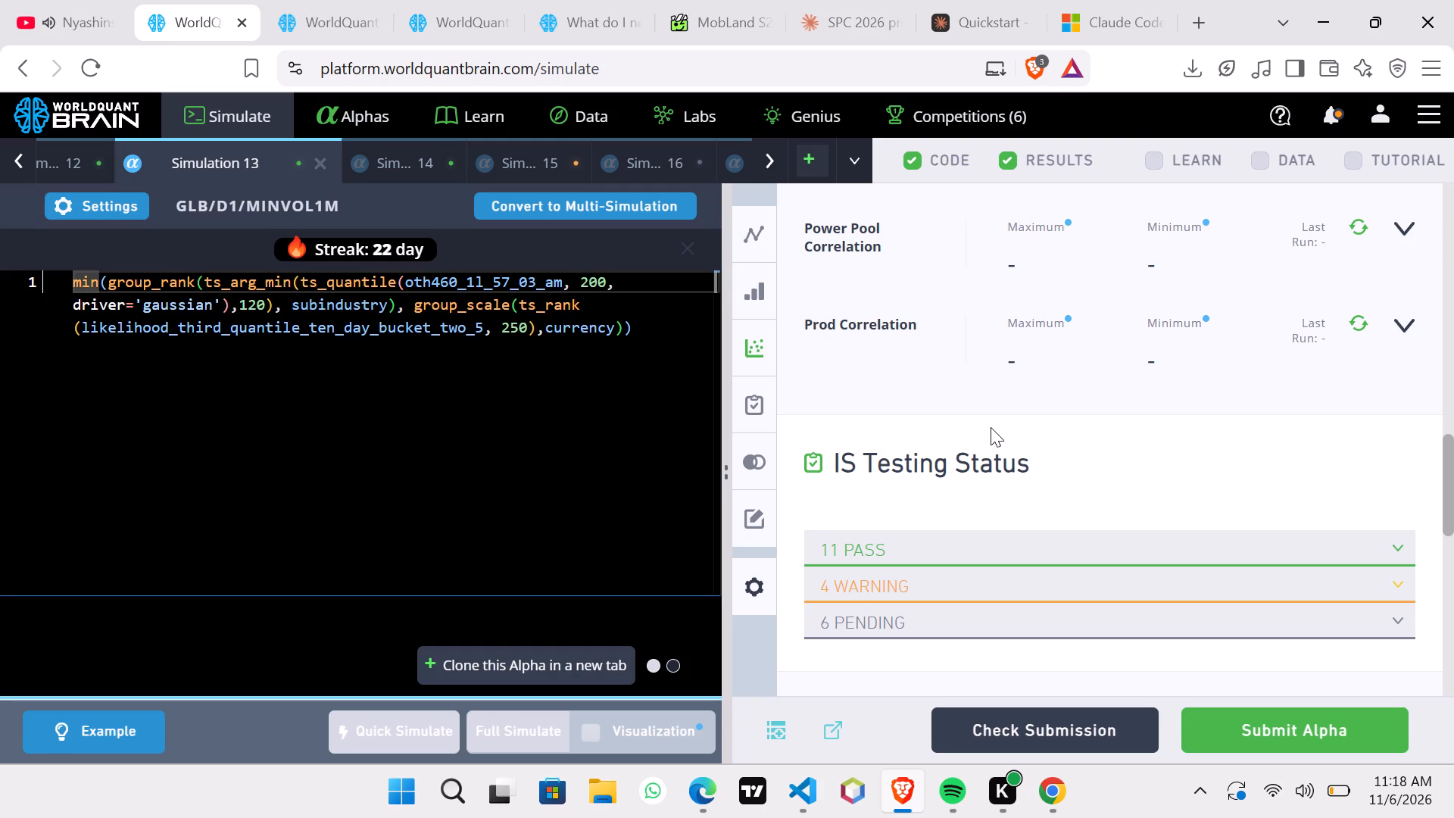
left_click(68, 159)
Check Super Simulation 1, then examine Simulation 11's expression, correlation results and testing status.
left_click(17, 160)
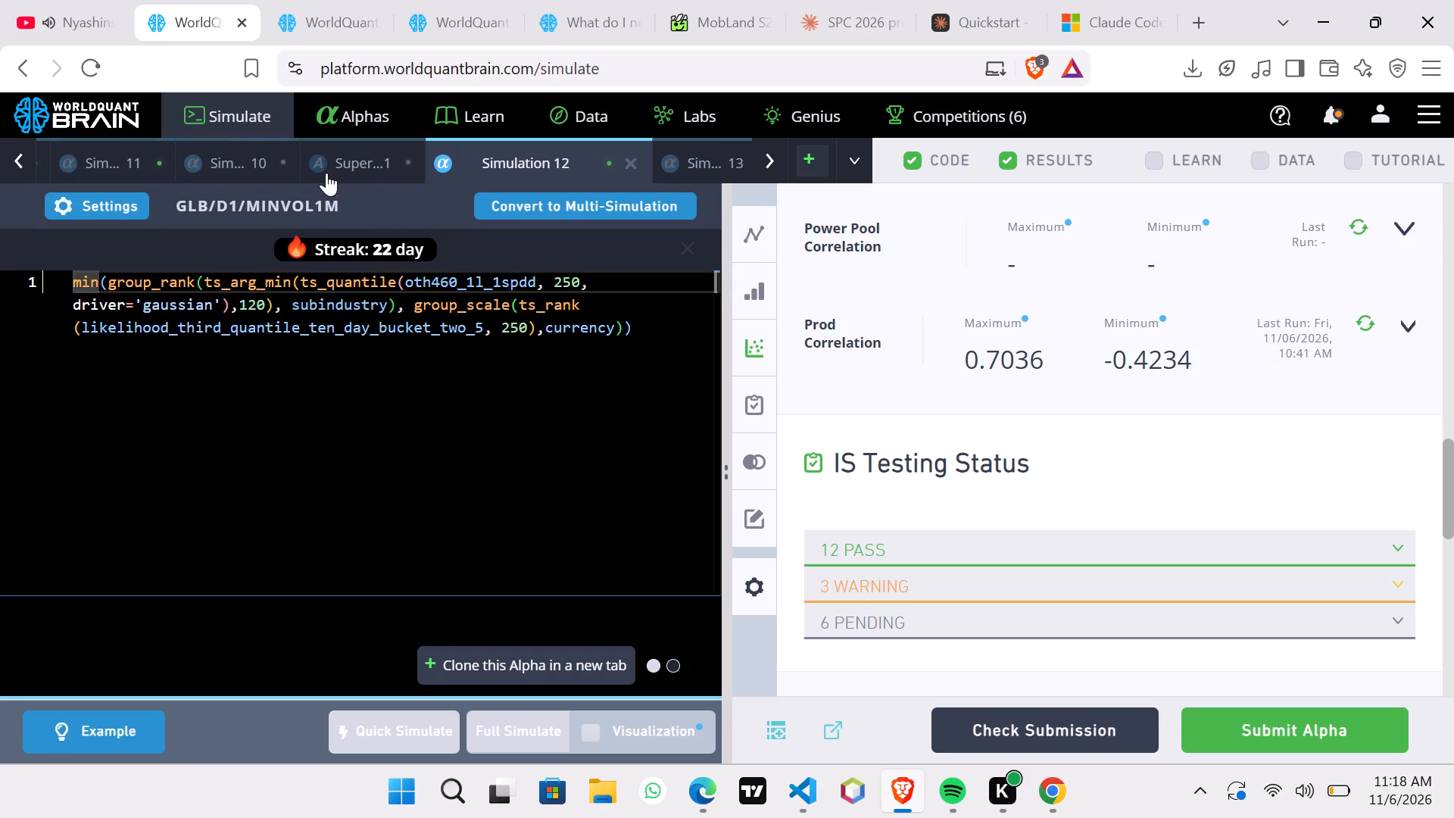
left_click(370, 157)
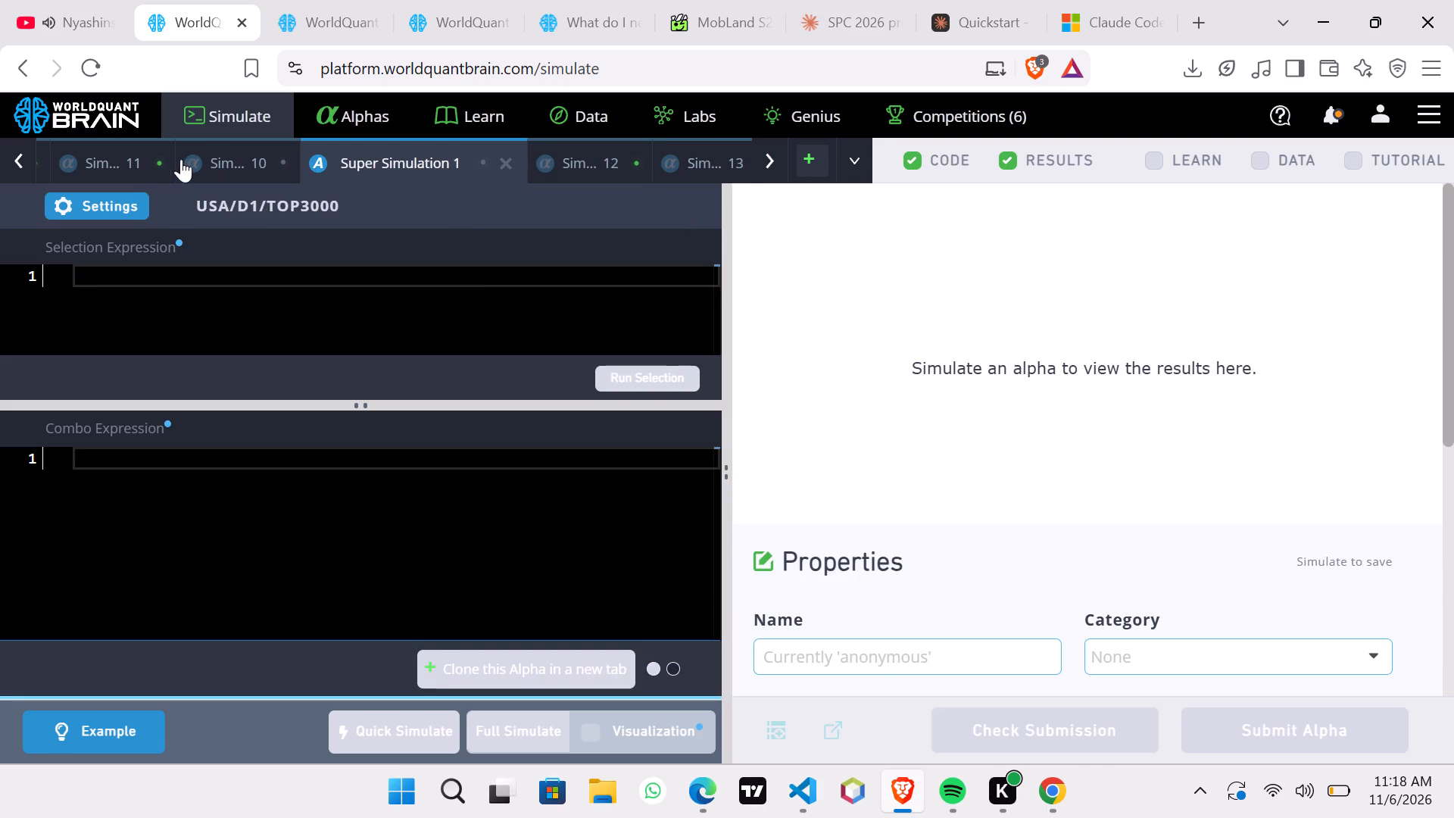
left_click(146, 176)
scroll(964, 424, "down", 3)
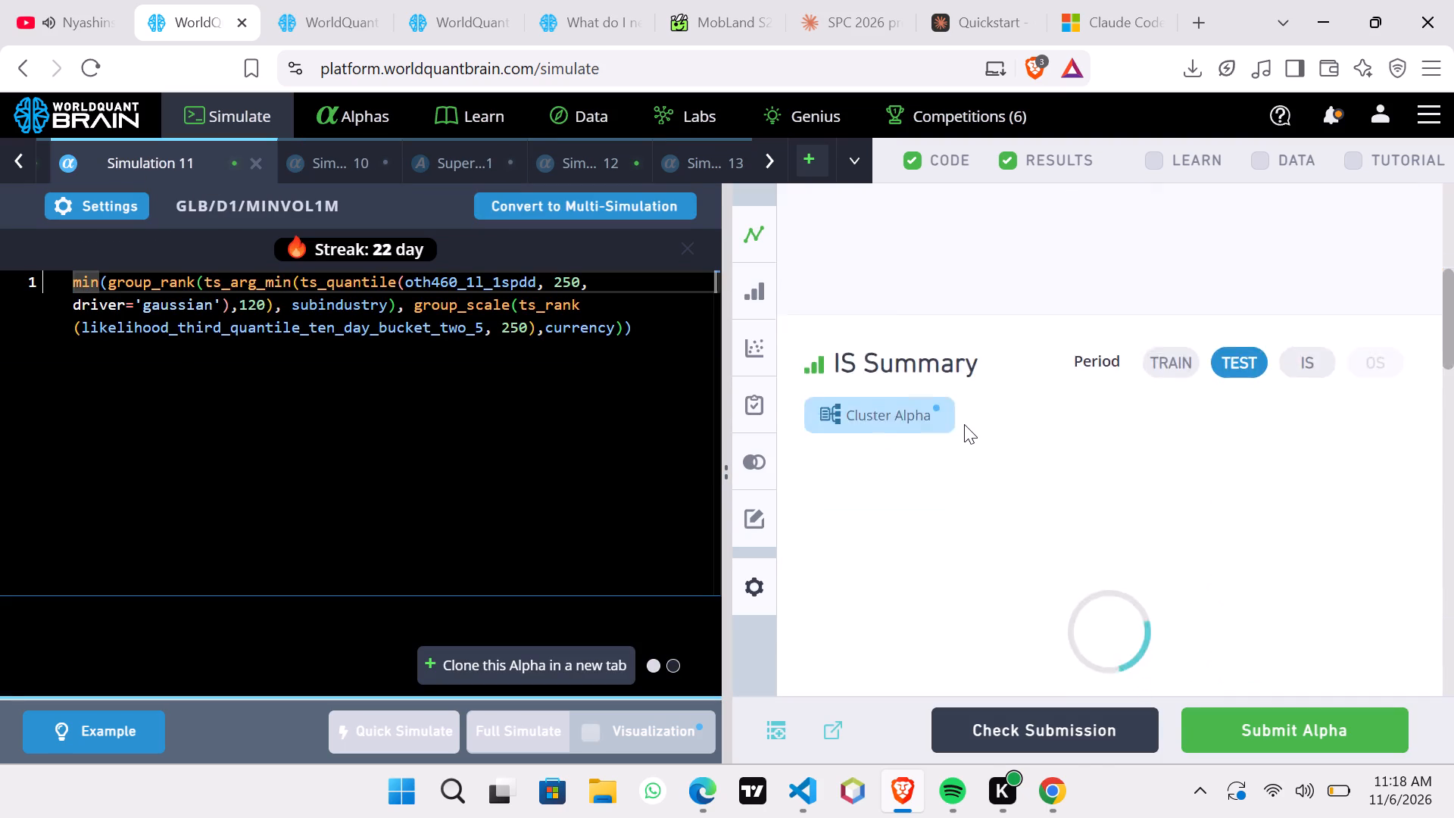
scroll(964, 424, "down", 4)
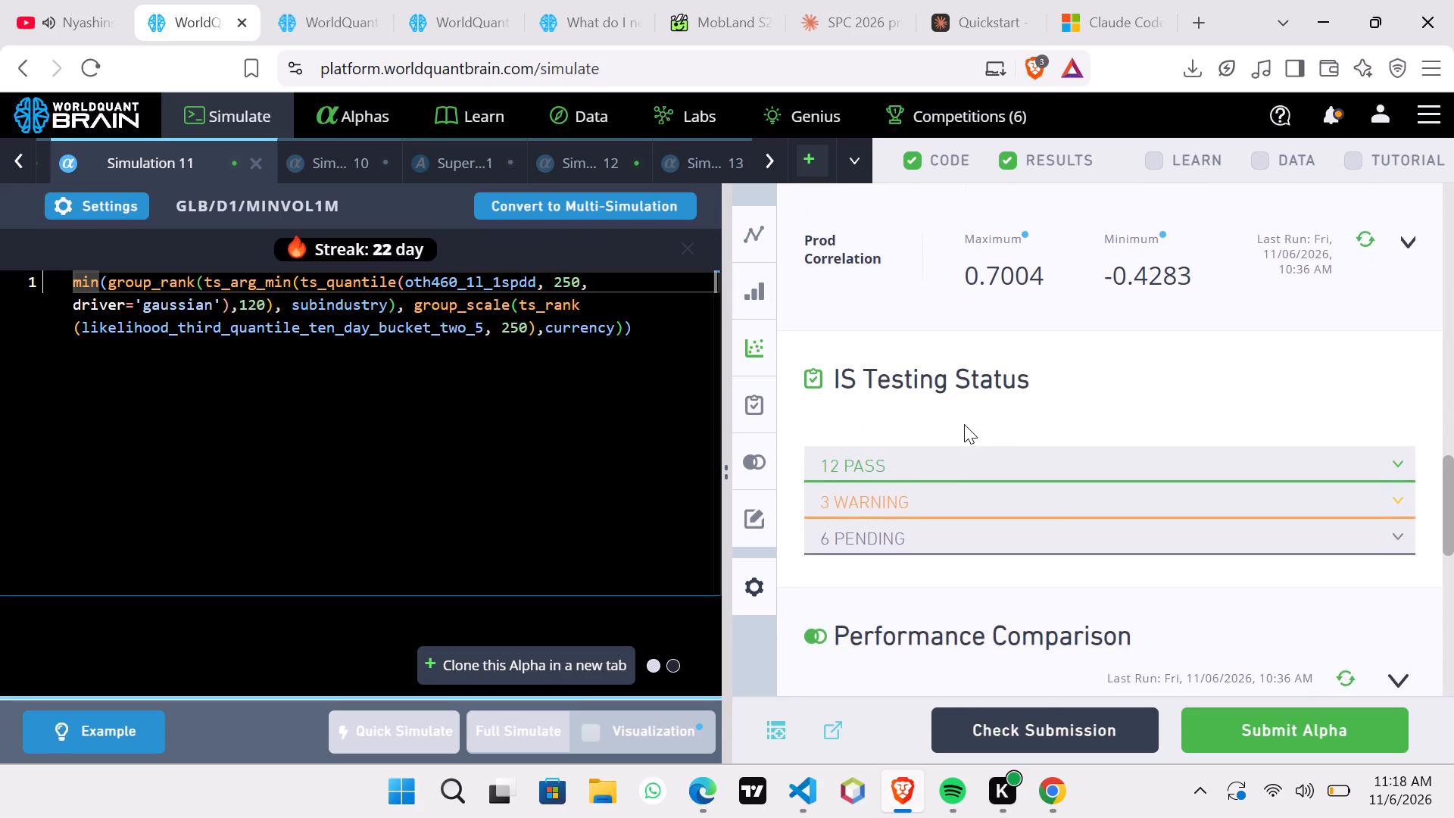
scroll(964, 424, "down", 1)
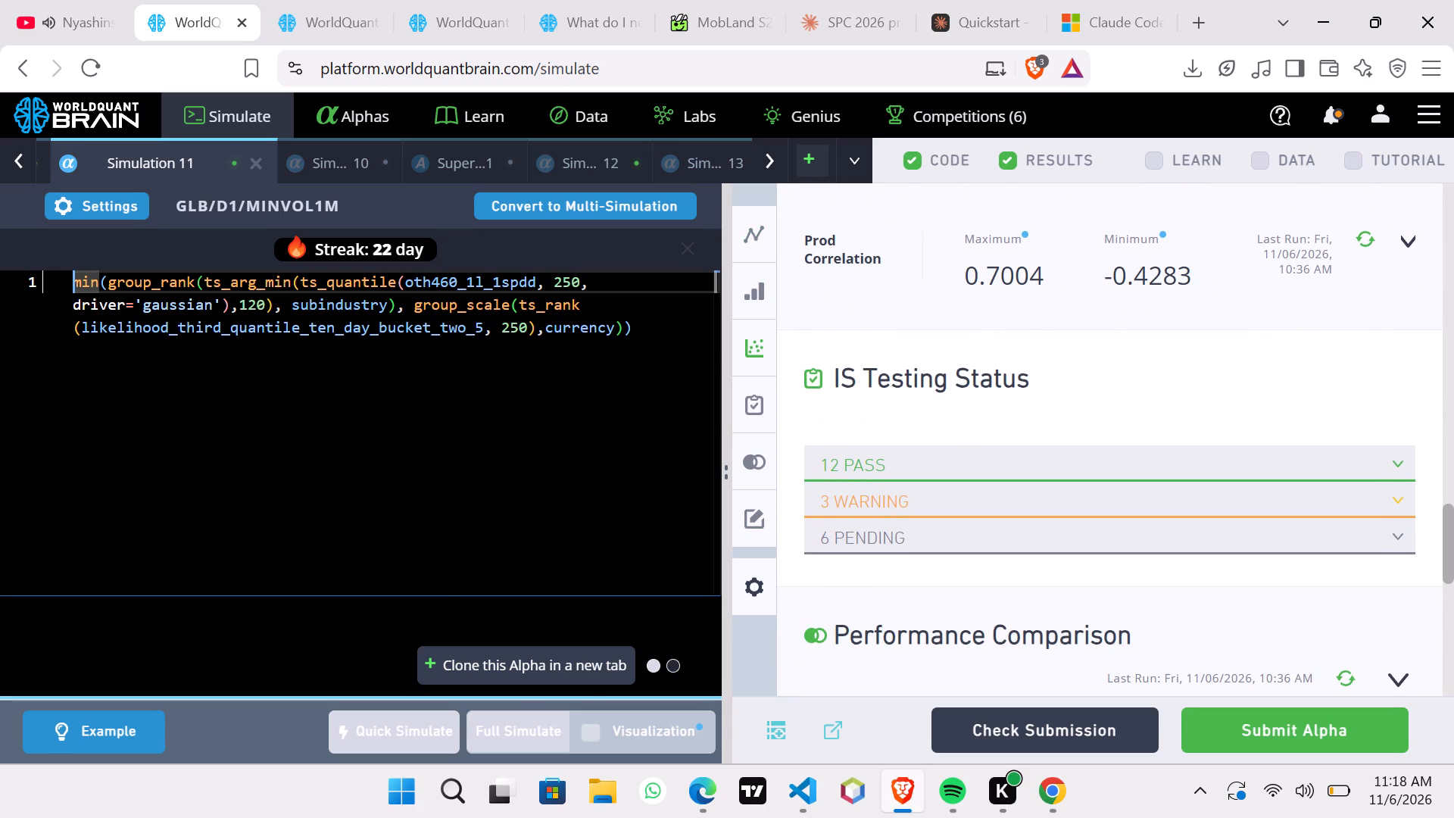
Clone Simulation 11's alpha, set its decay to 3, and run a full simulation.
left_click(569, 665)
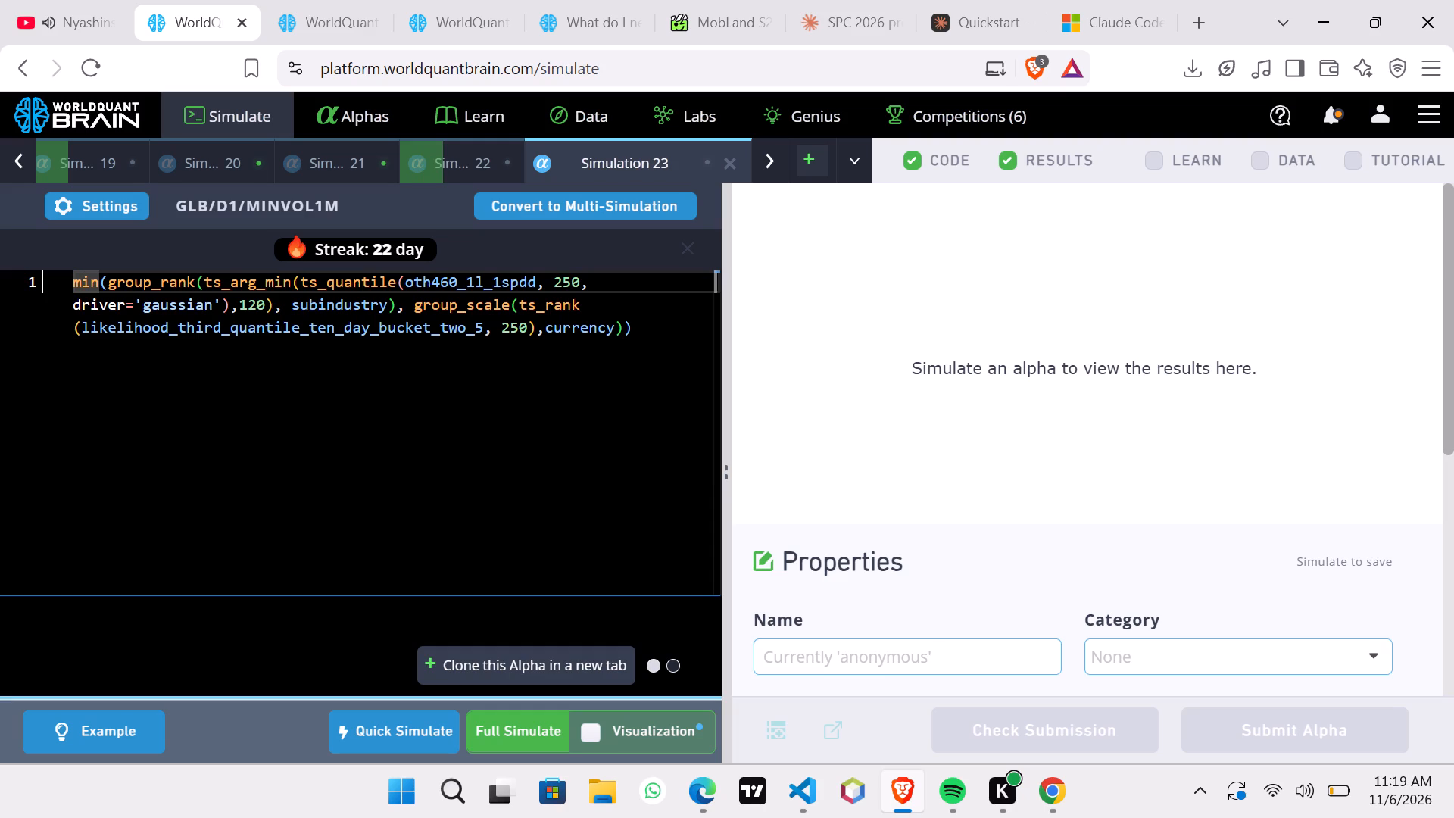
left_click(131, 210)
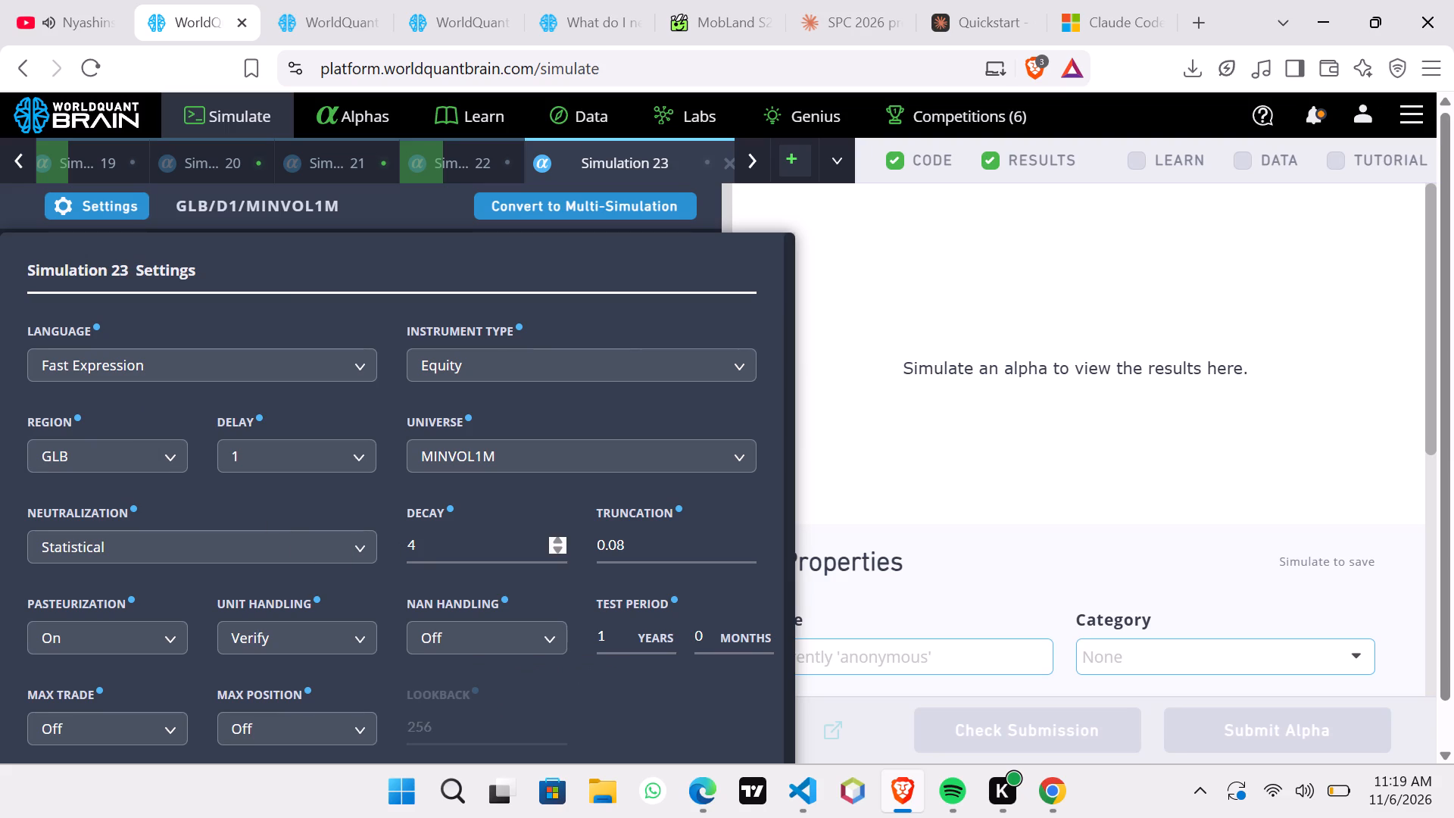
left_click(442, 539)
key("Down")
left_click(659, 733)
scroll(659, 733, "down", 3)
left_click(663, 754)
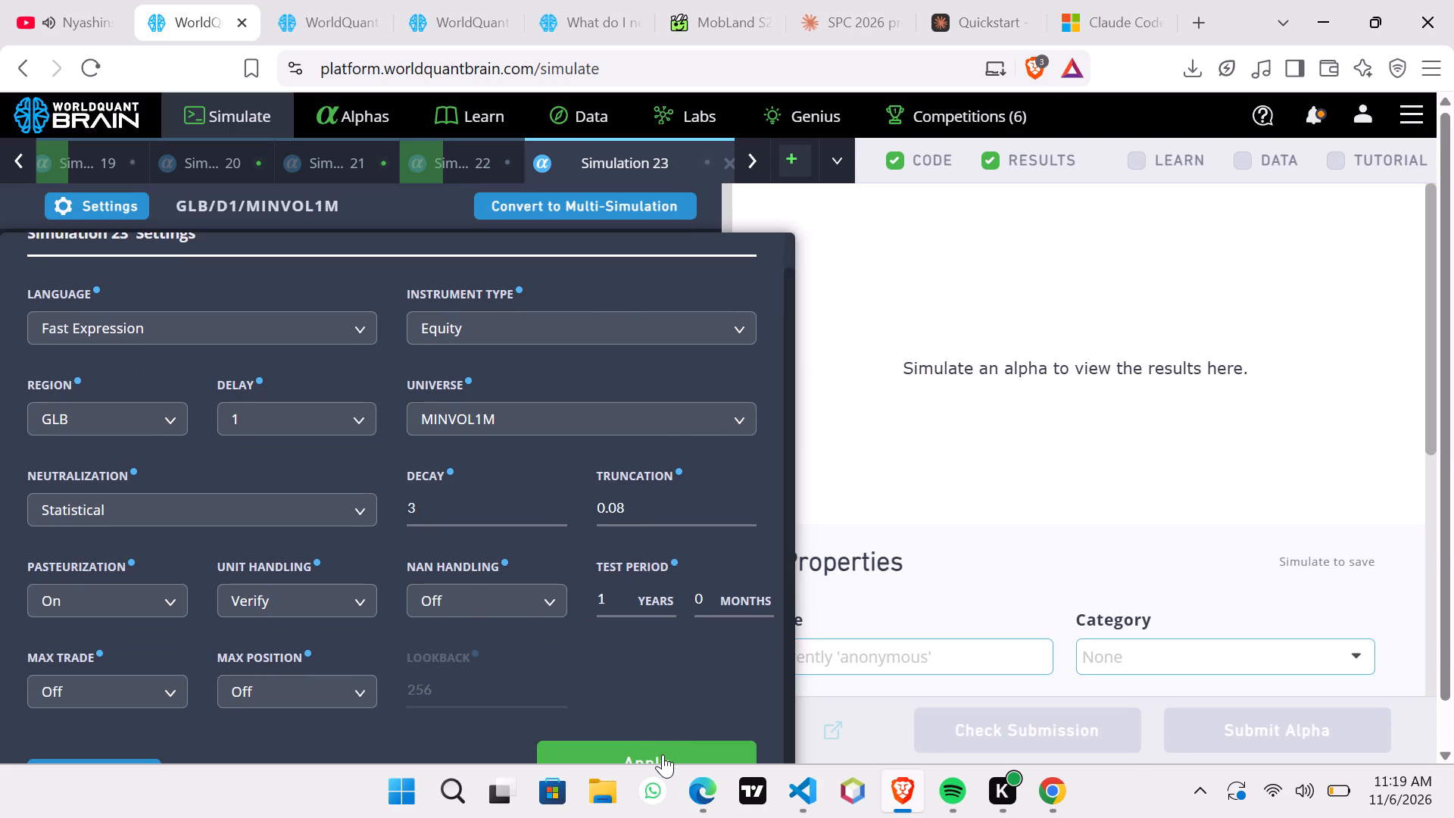
left_click(545, 732)
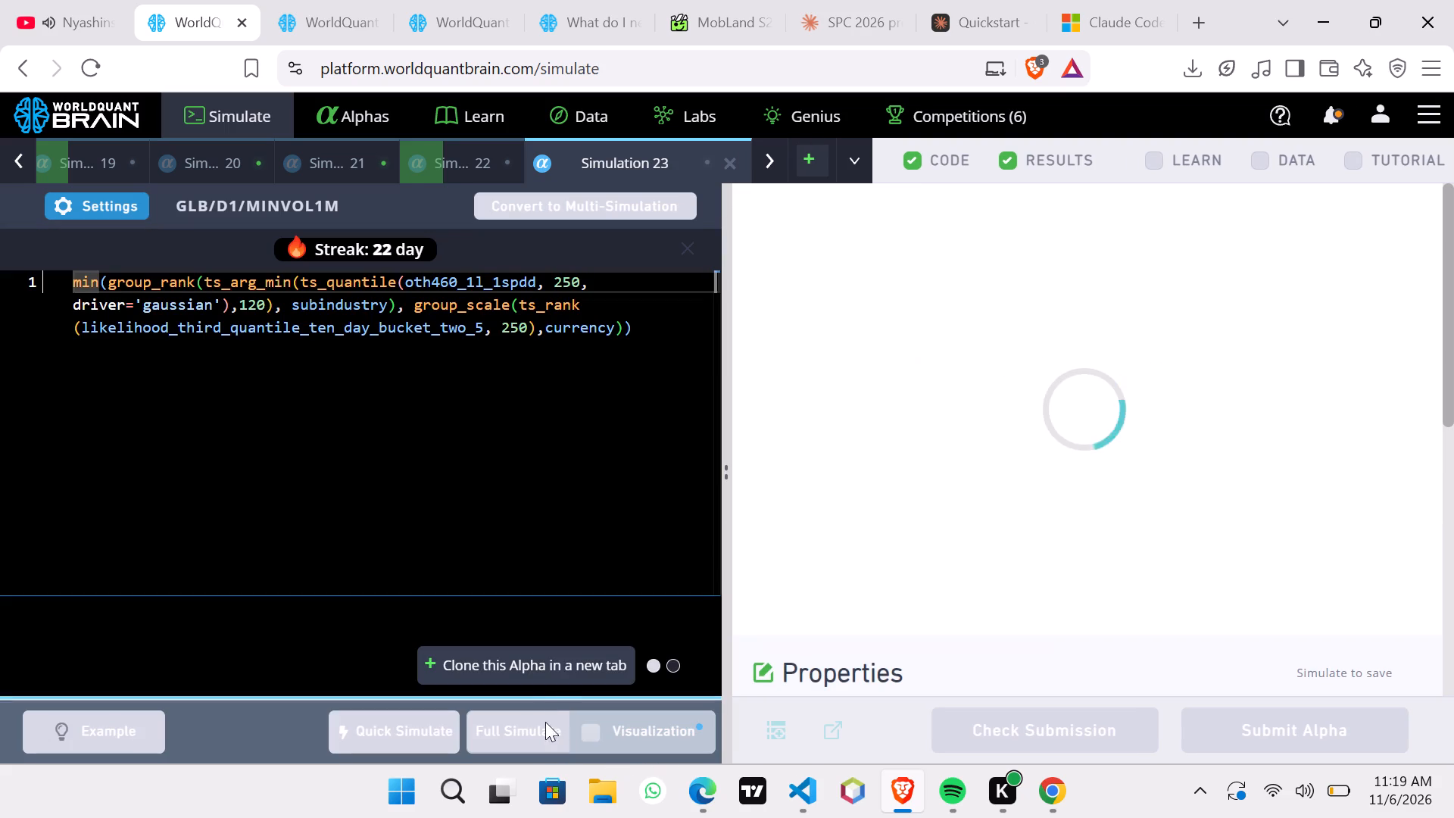
Clone Simulation 23's alpha and apply a decay of 4 in the new simulation's settings.
left_click(549, 667)
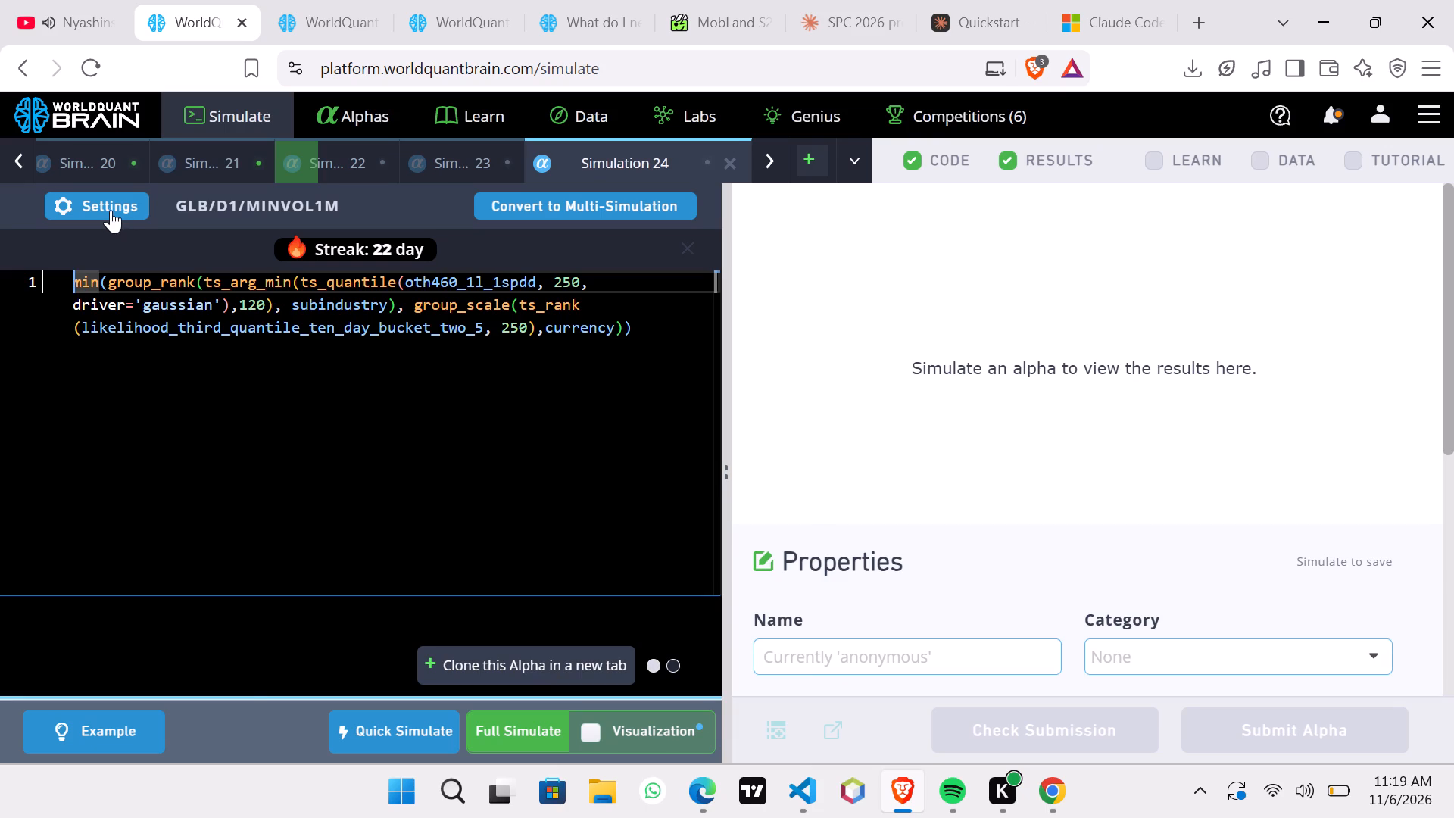
left_click(111, 210)
left_click(490, 558)
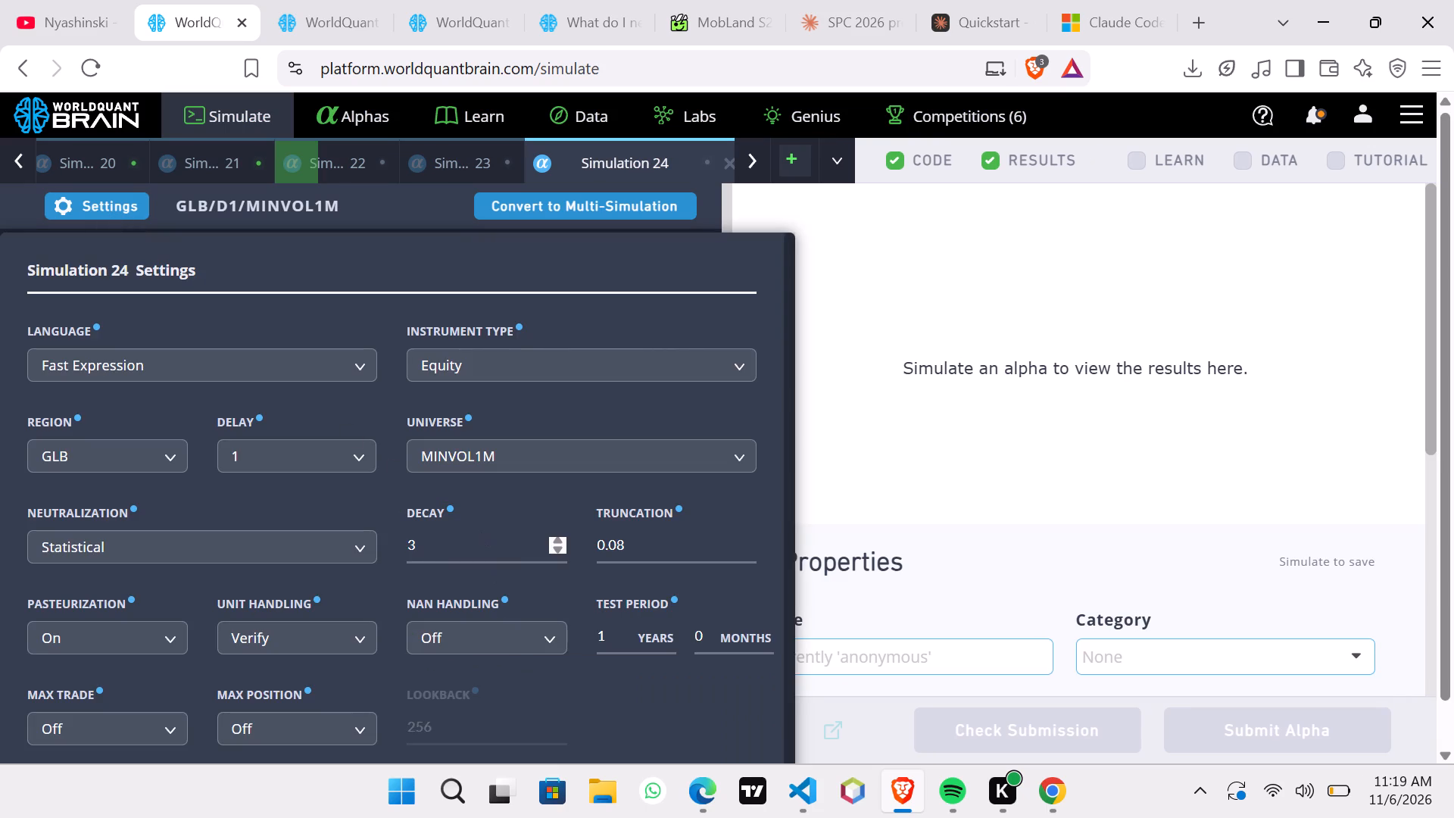
key("Down")
key("Up")
key("Up")
left_click(647, 676)
scroll(647, 676, "down", 2)
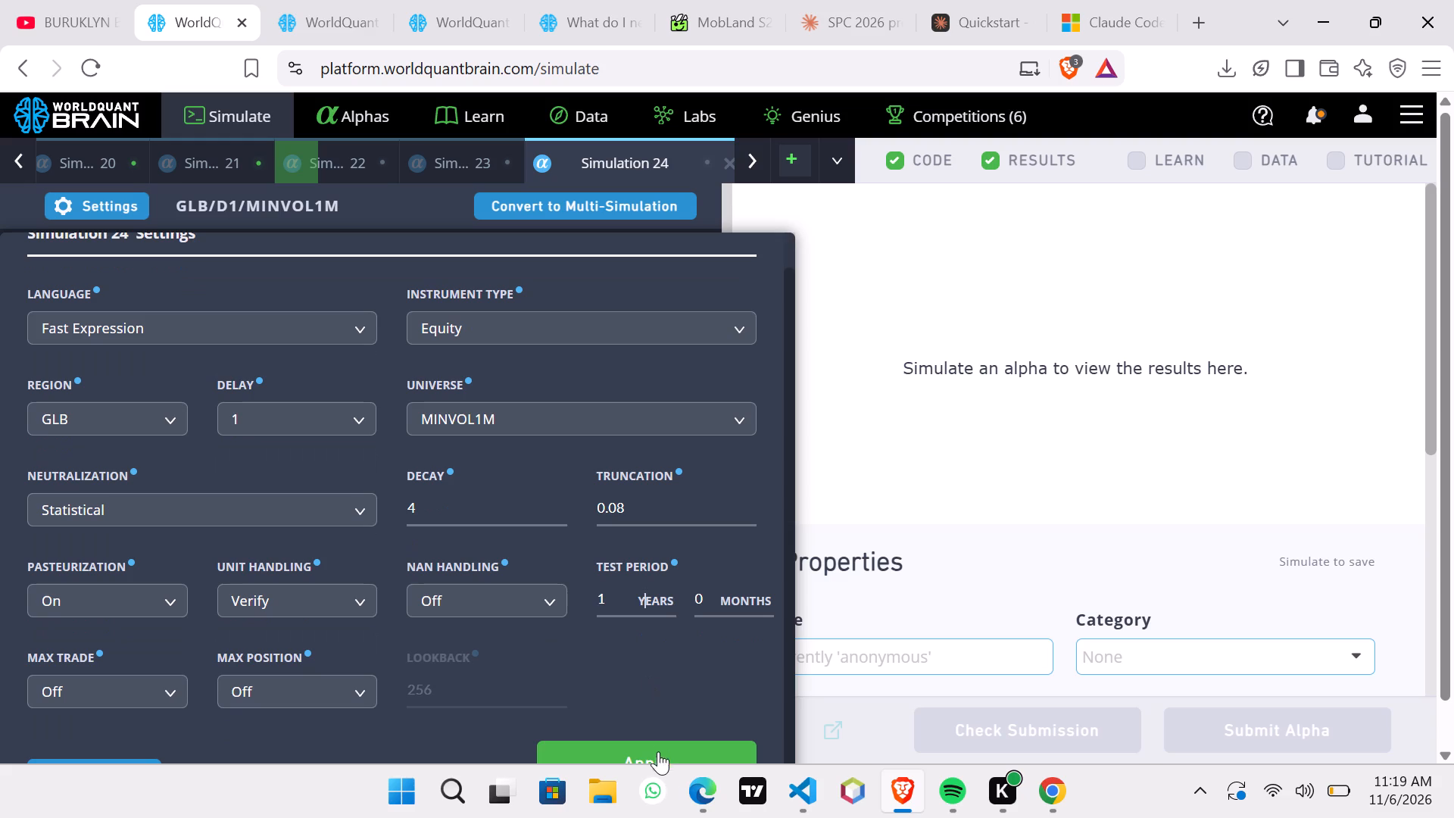
left_click(660, 754)
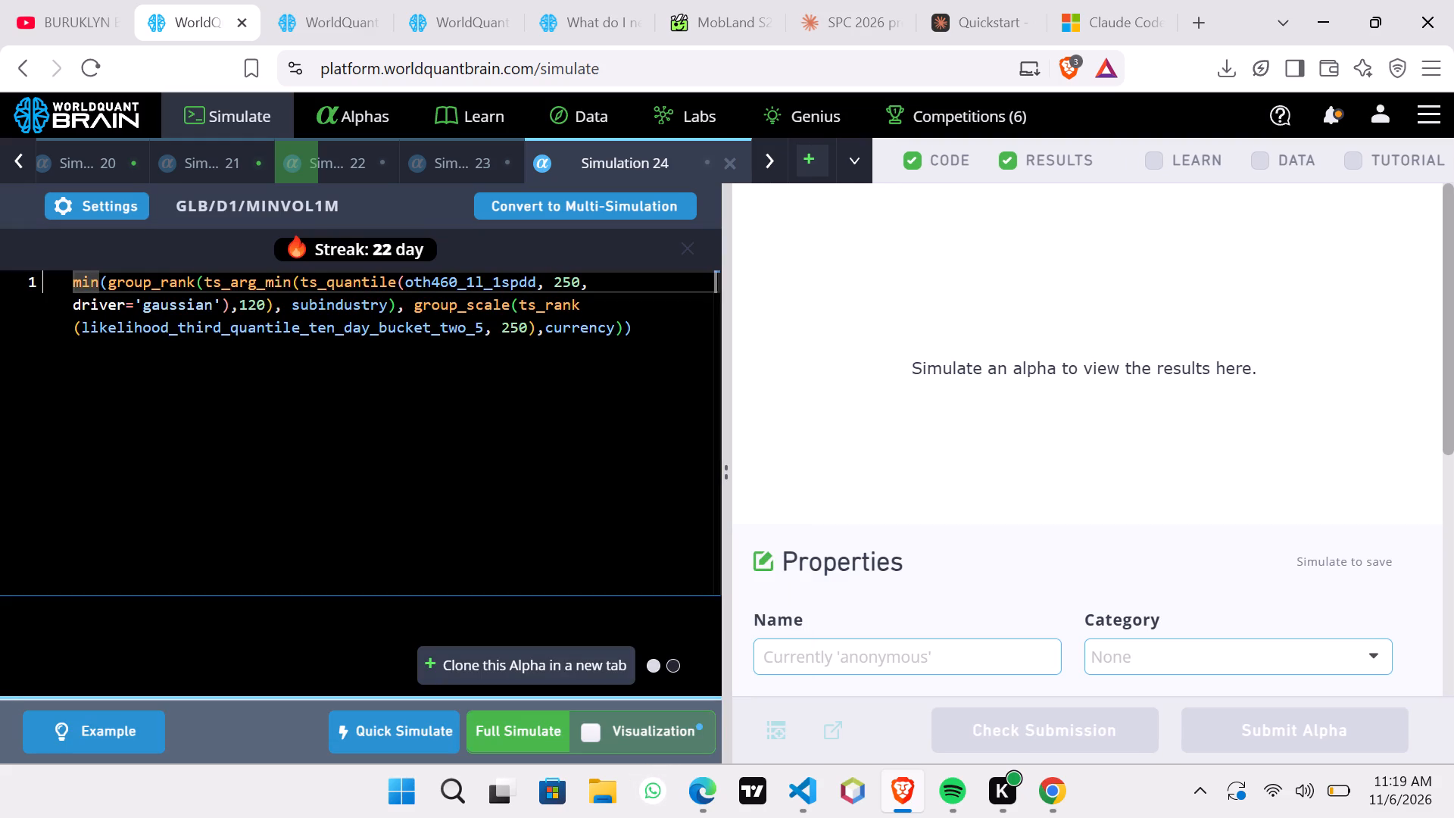
Change Simulation 24's group_rank grouping to industry and run a full simulation.
left_click(317, 305)
key("BackSpace")
key("BackSpace")
key("BackSpace")
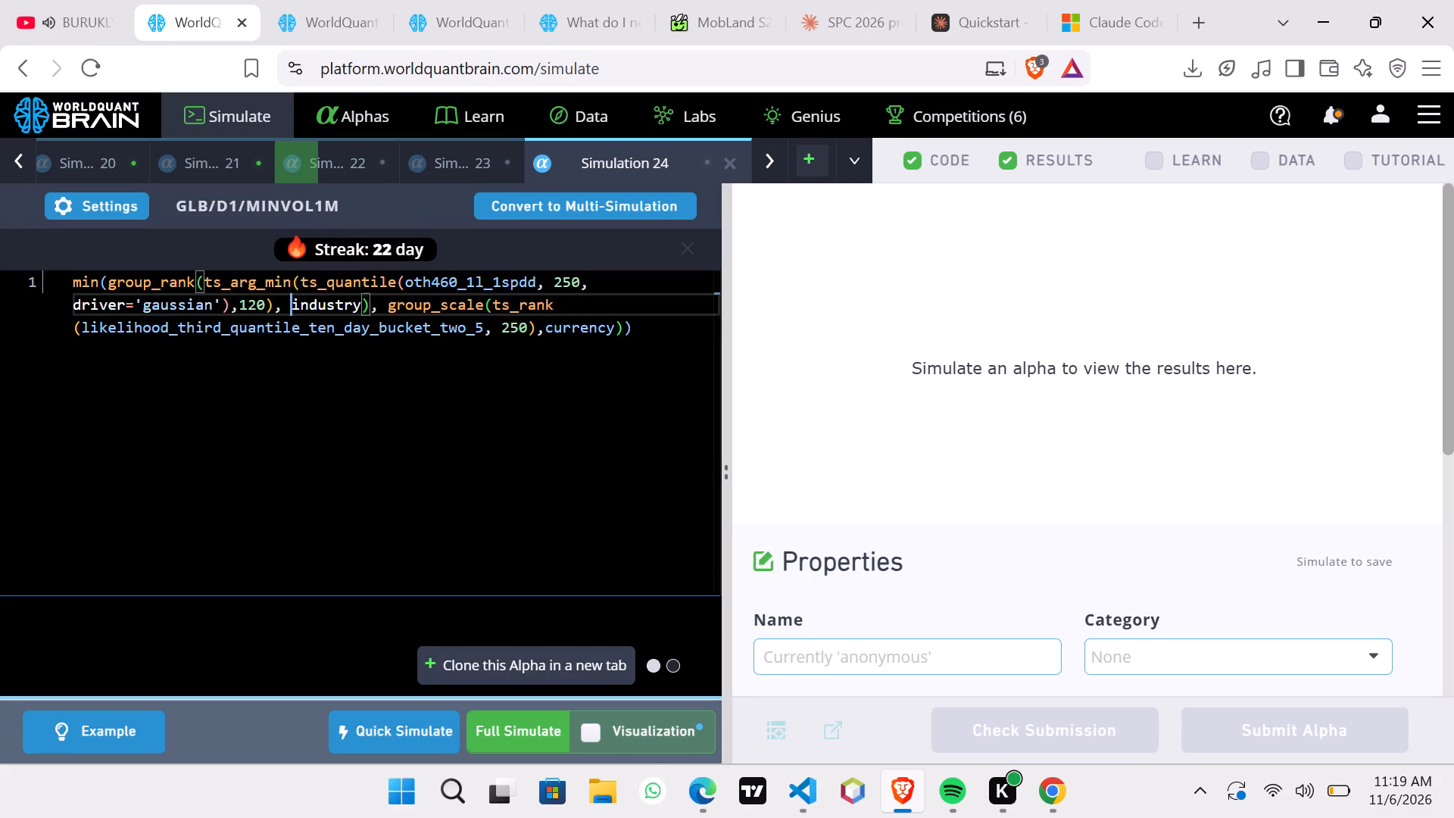
left_click(533, 723)
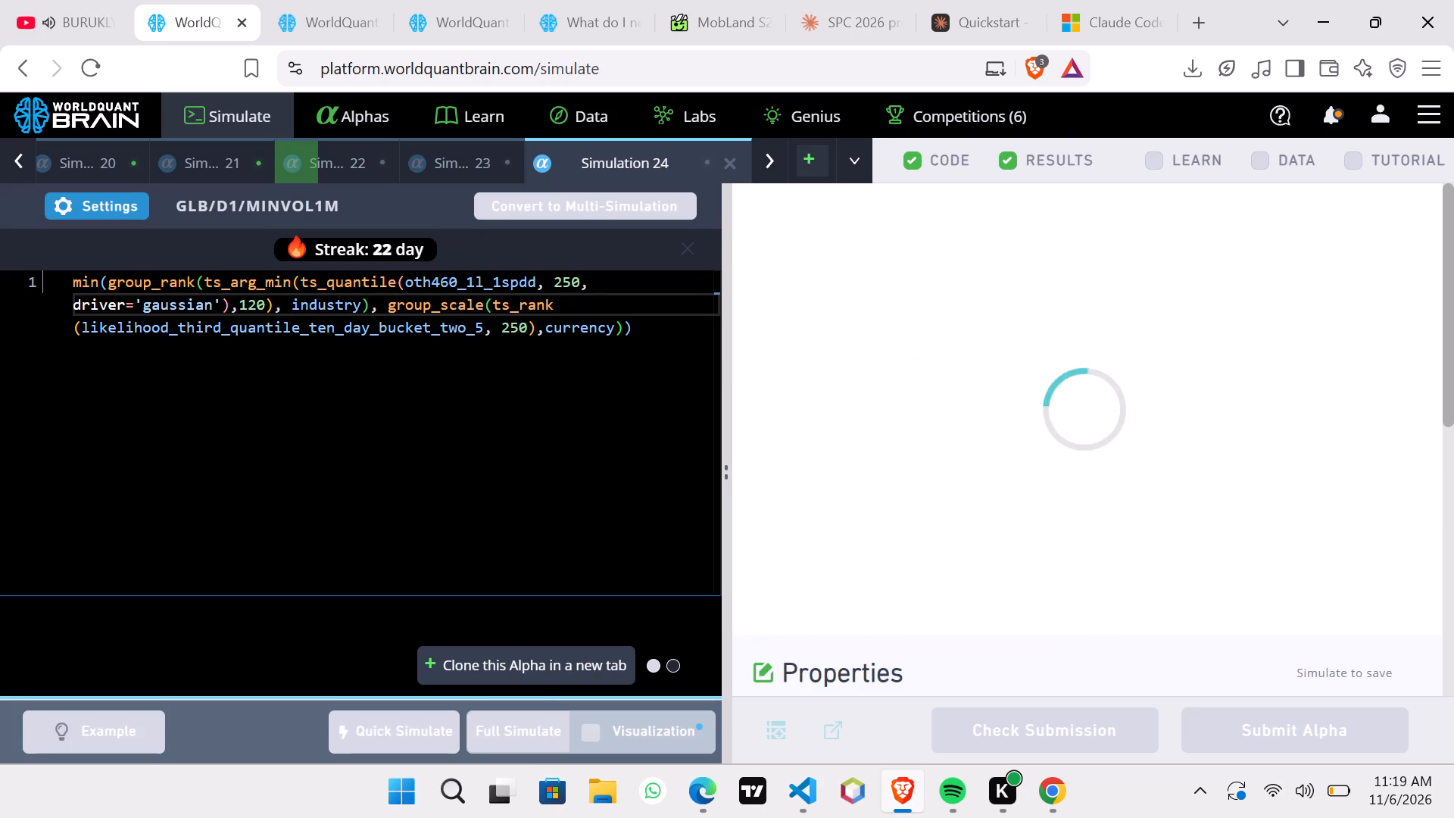
Show the test period of Super Simulation 5 and examine its summary, yearly statistics and correlation section.
left_click(323, 0)
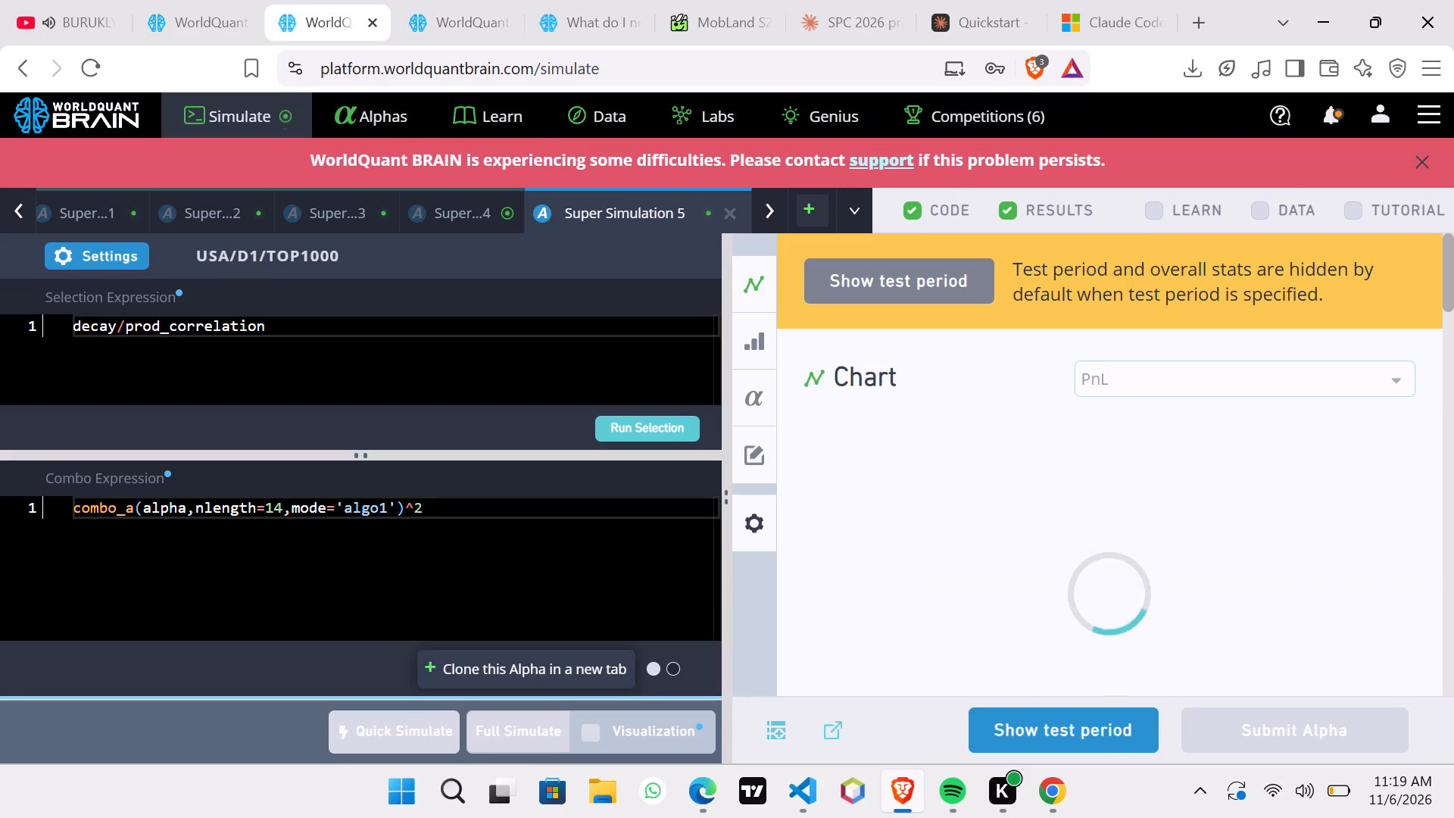
left_click(1108, 739)
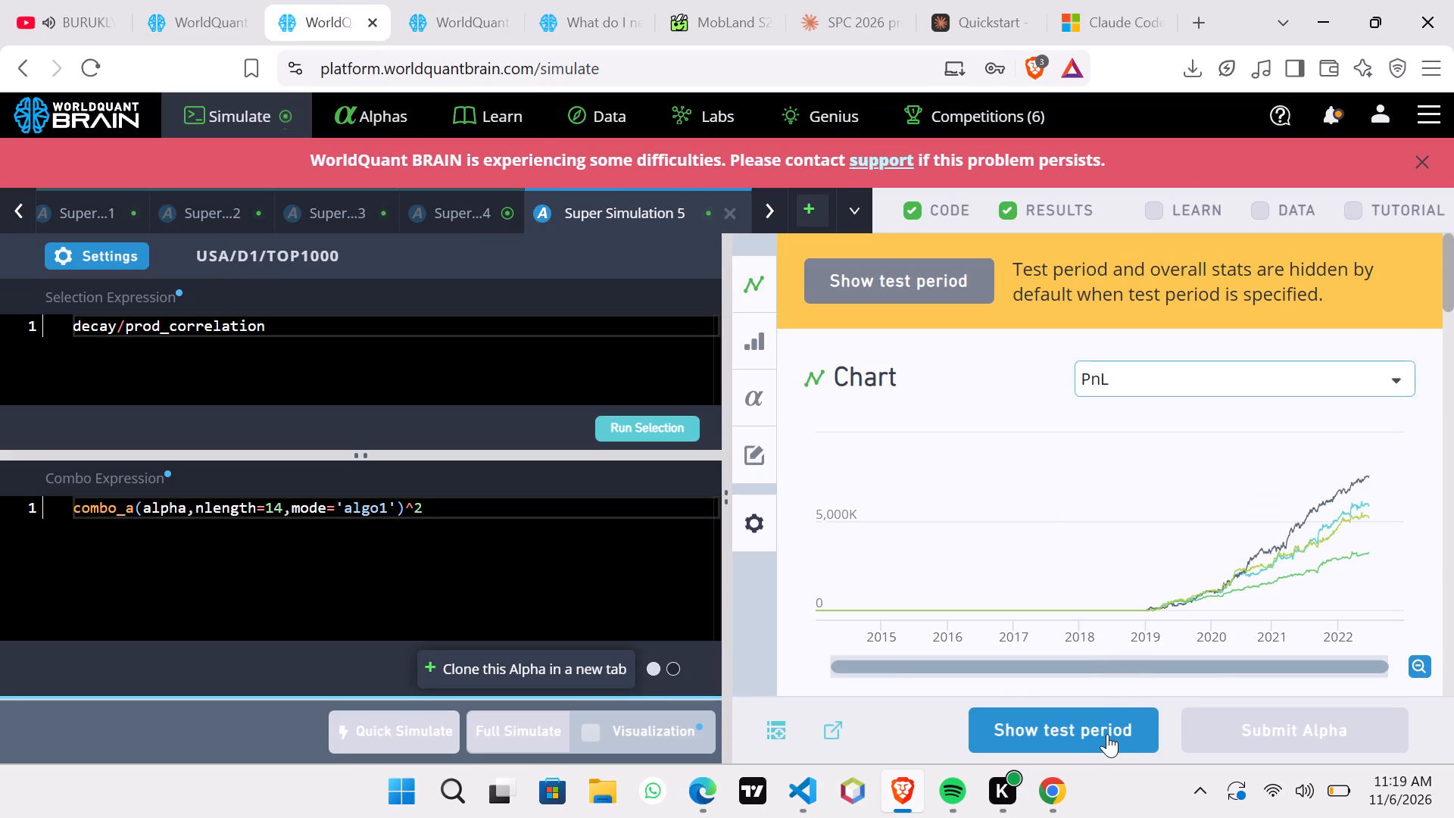
scroll(1103, 580, "down", 2)
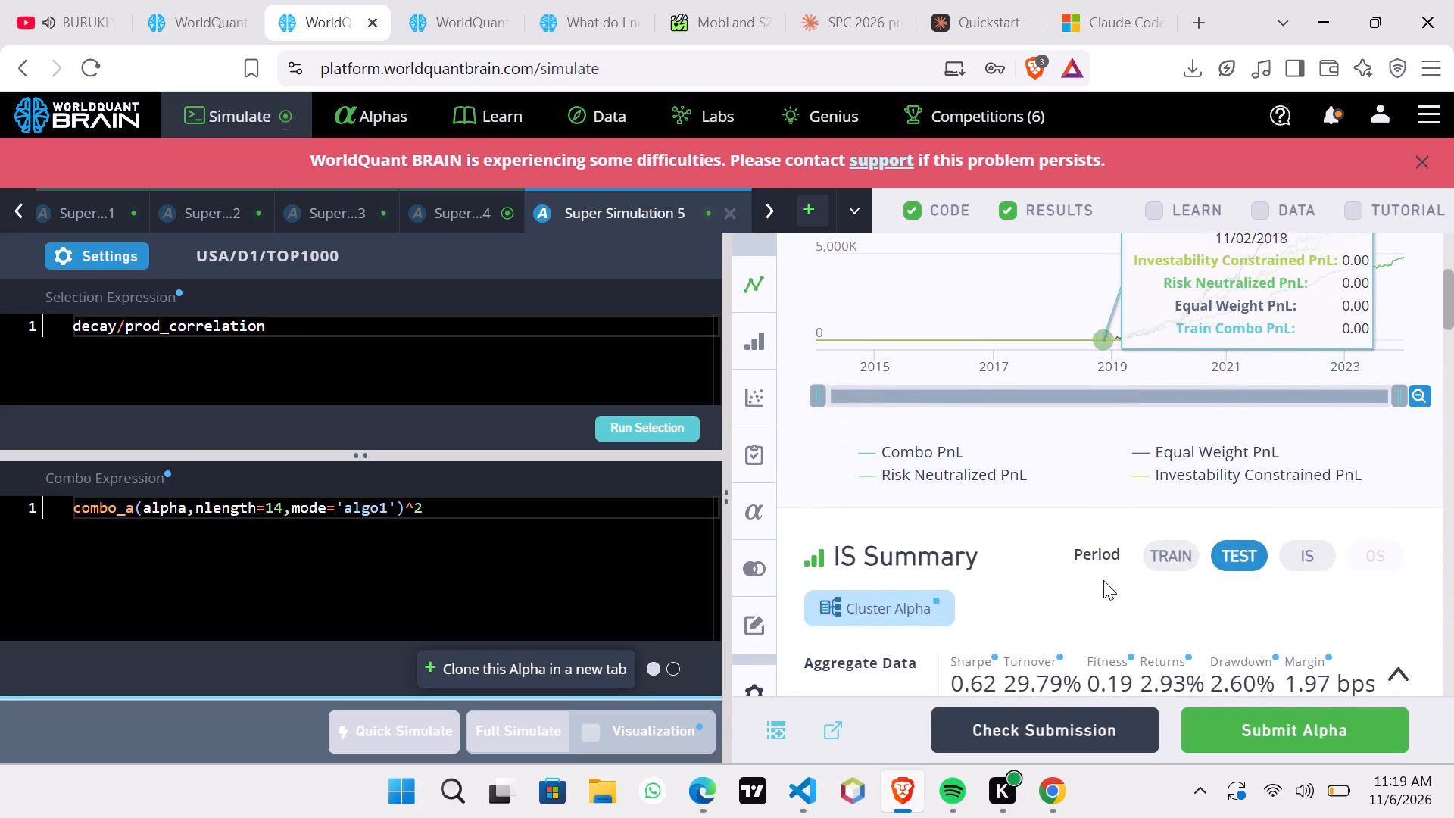
scroll(1103, 580, "down", 6)
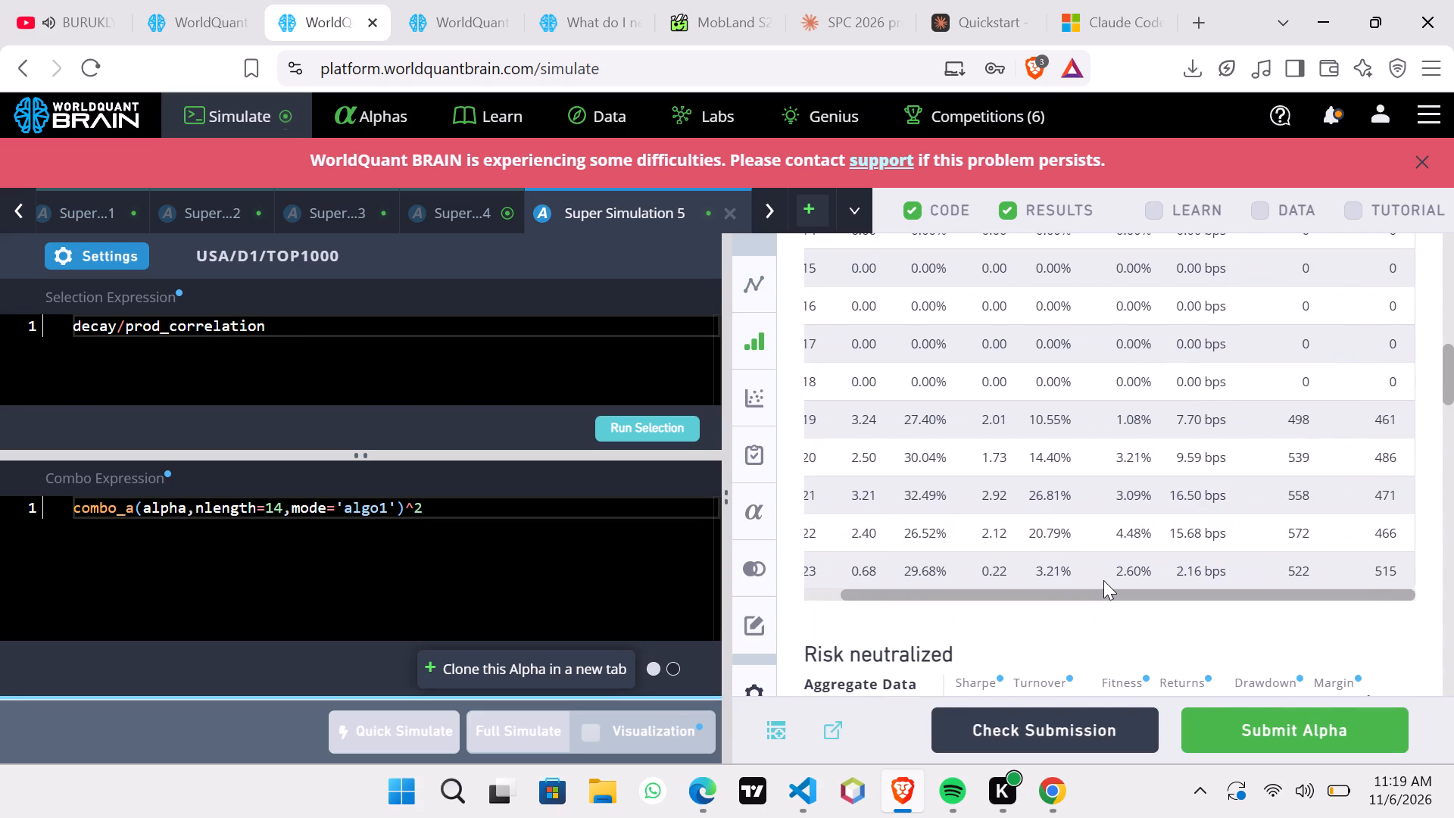
scroll(1103, 580, "down", 7)
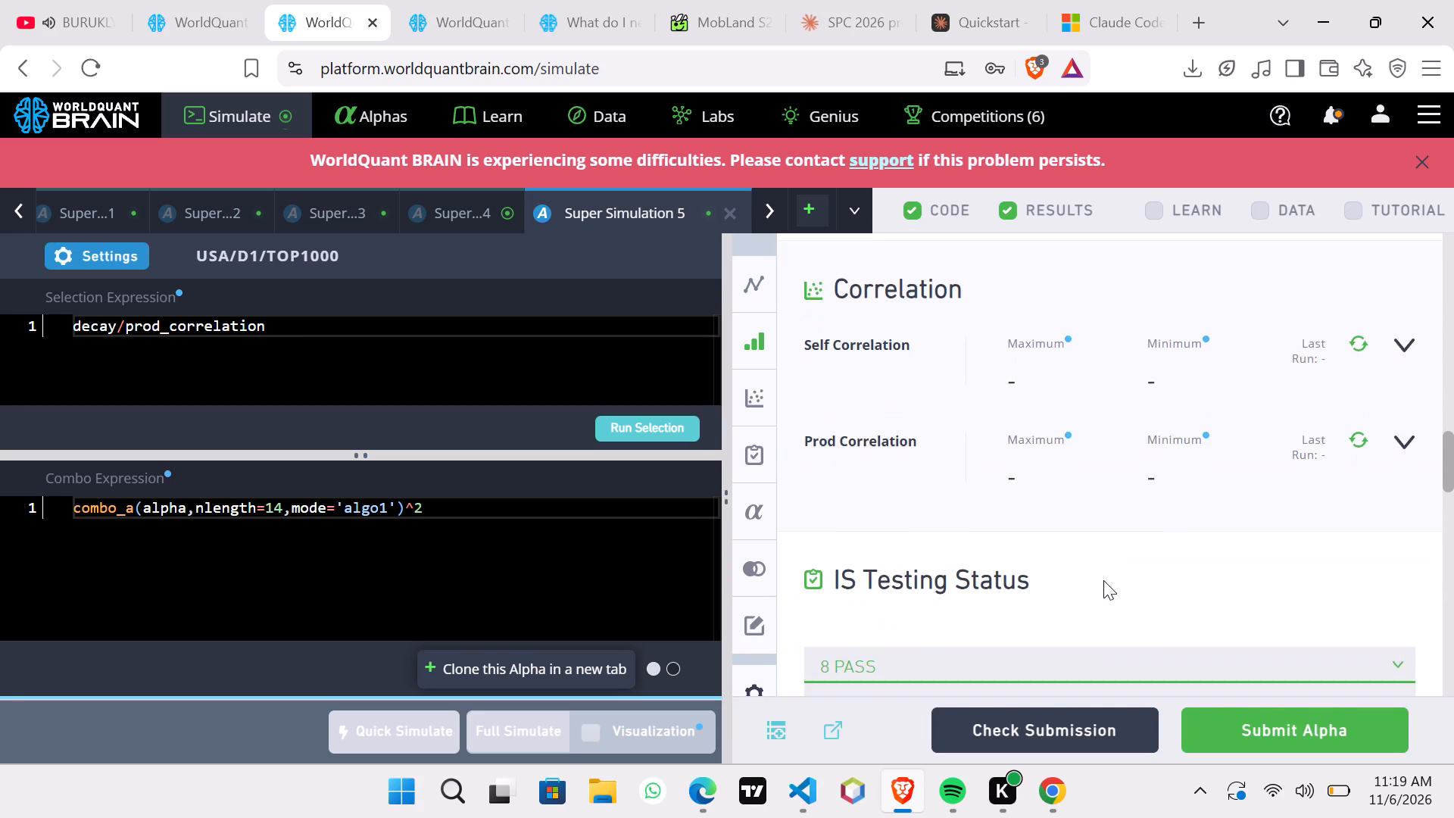
Run the Prod Correlation check for Super Simulation 5.
scroll(1103, 580, "down", 1)
left_click(1359, 368)
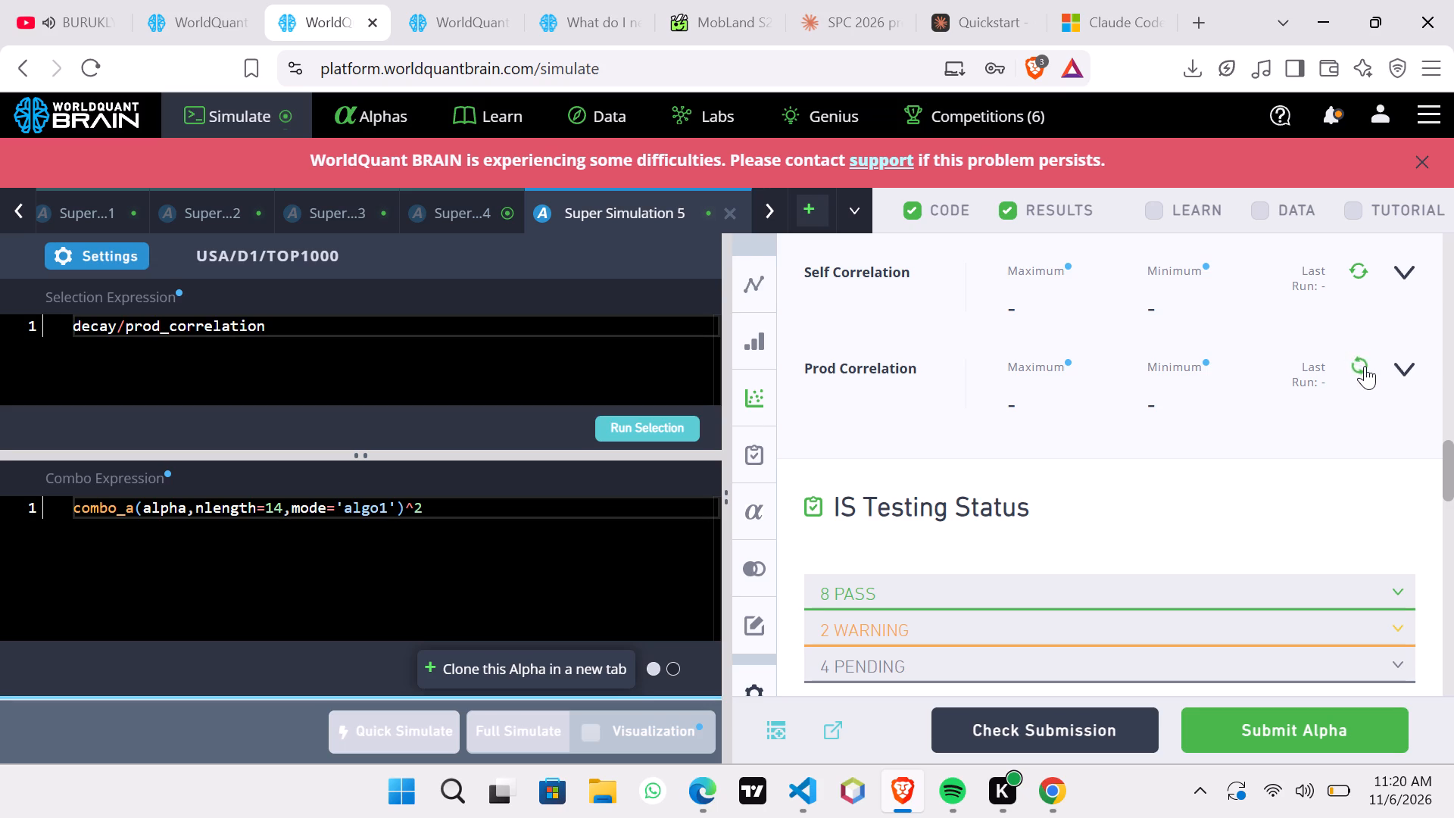
left_click(1365, 366)
left_click(1365, 366)
left_click(1346, 332)
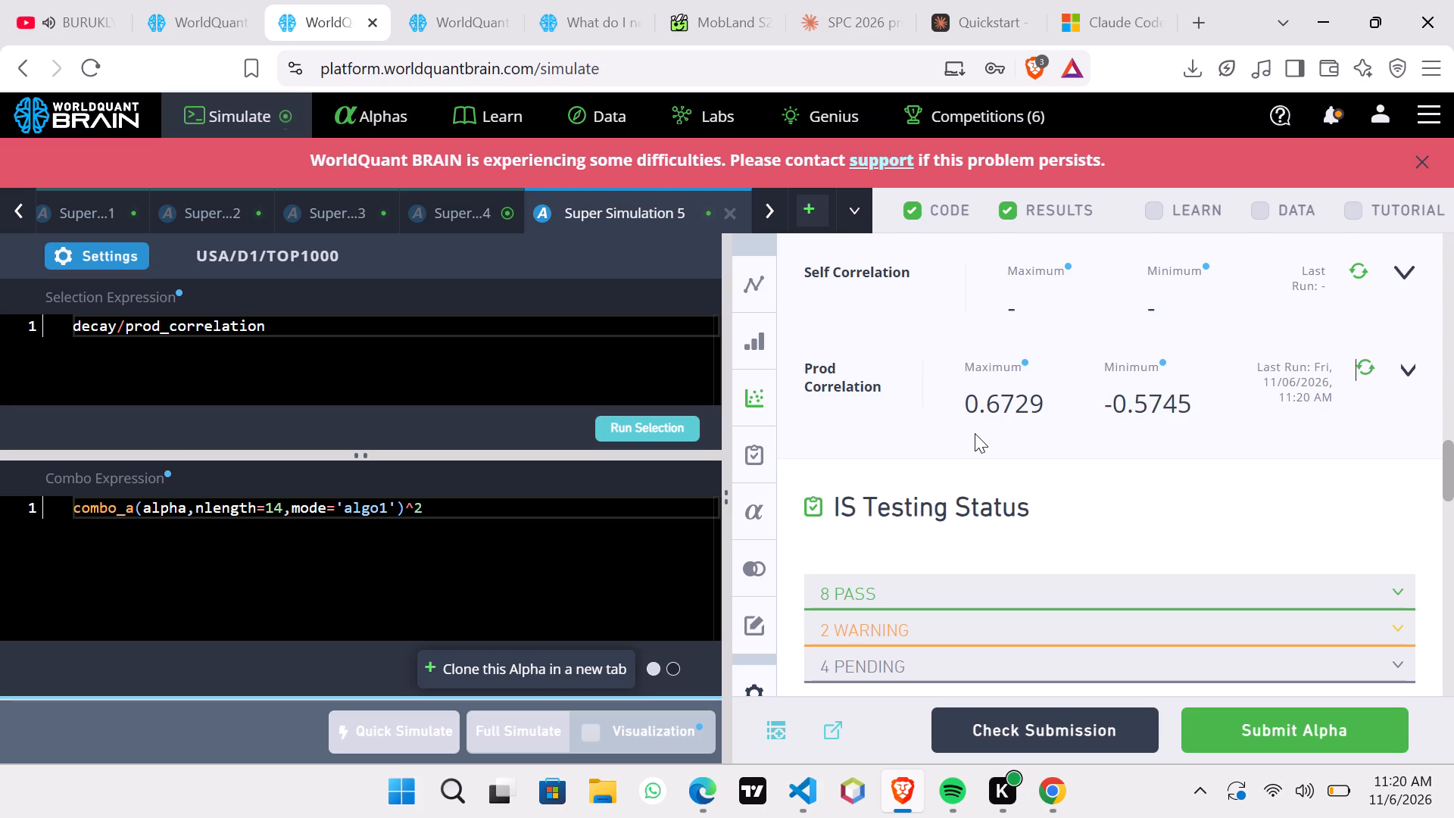
Review Super Simulation 5's PnL chart, test-period aggregate data and yearly IS Summary statistics again.
scroll(975, 433, "up", 7)
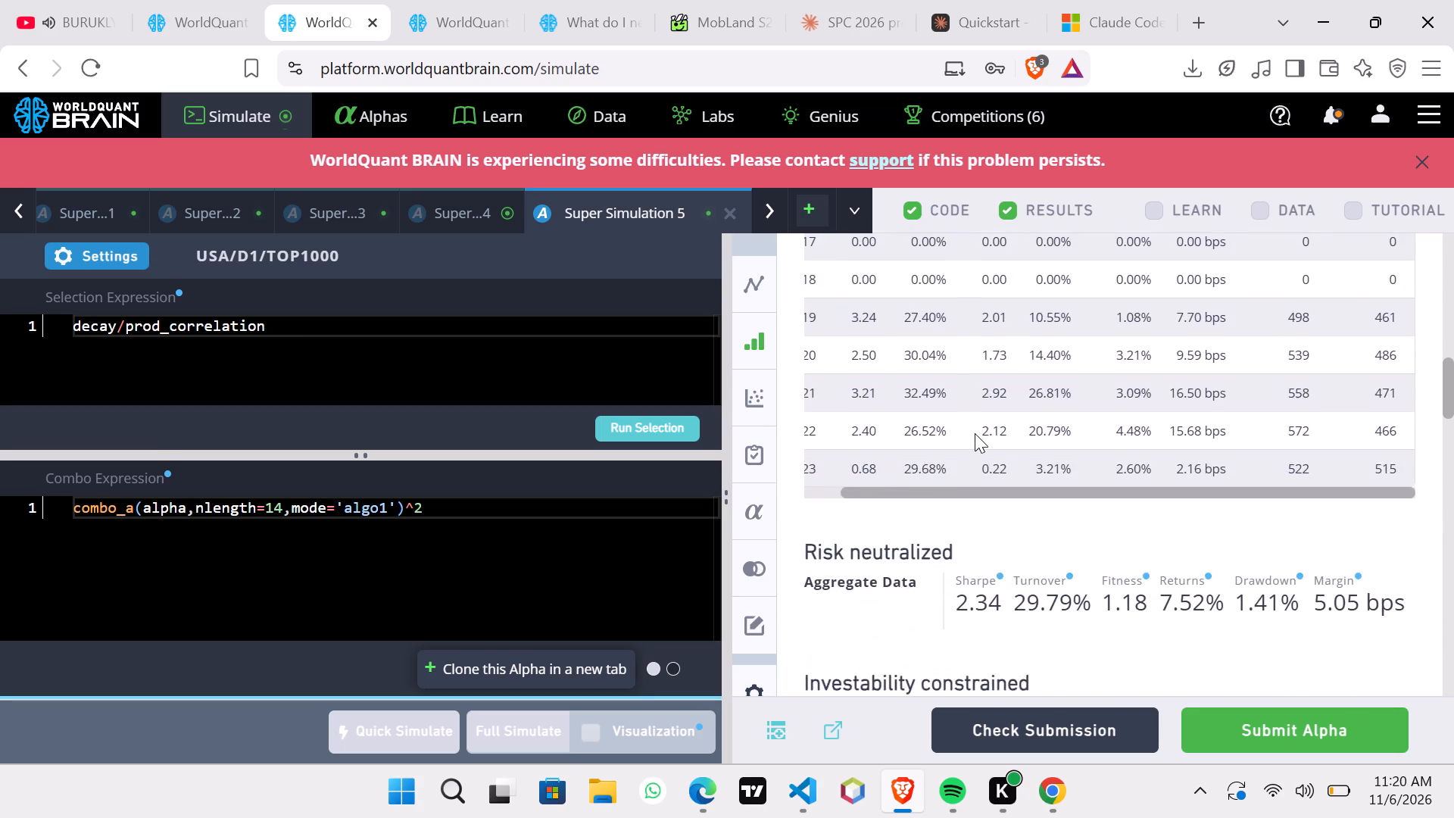
scroll(975, 433, "up", 6)
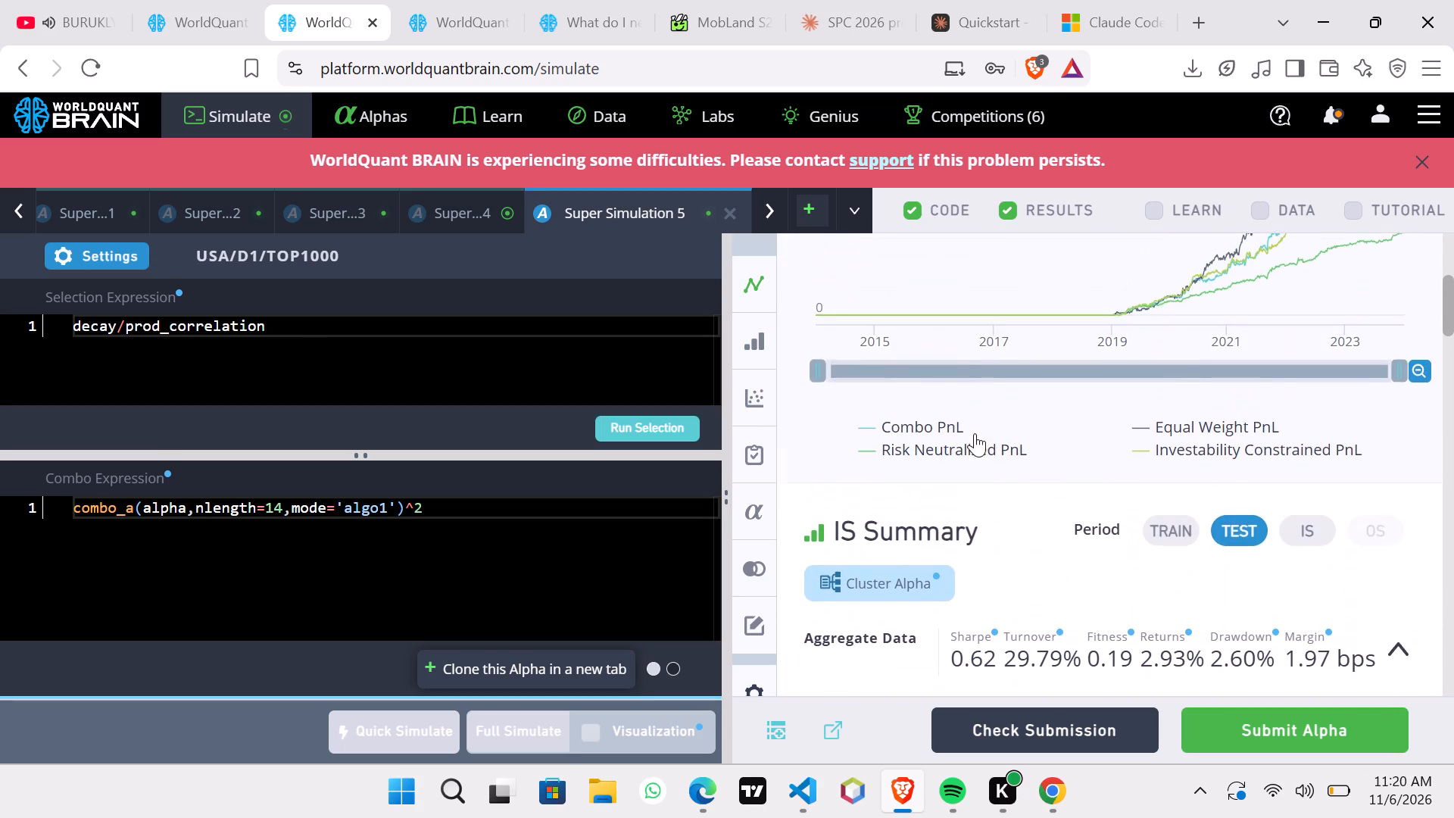
scroll(975, 433, "up", 1)
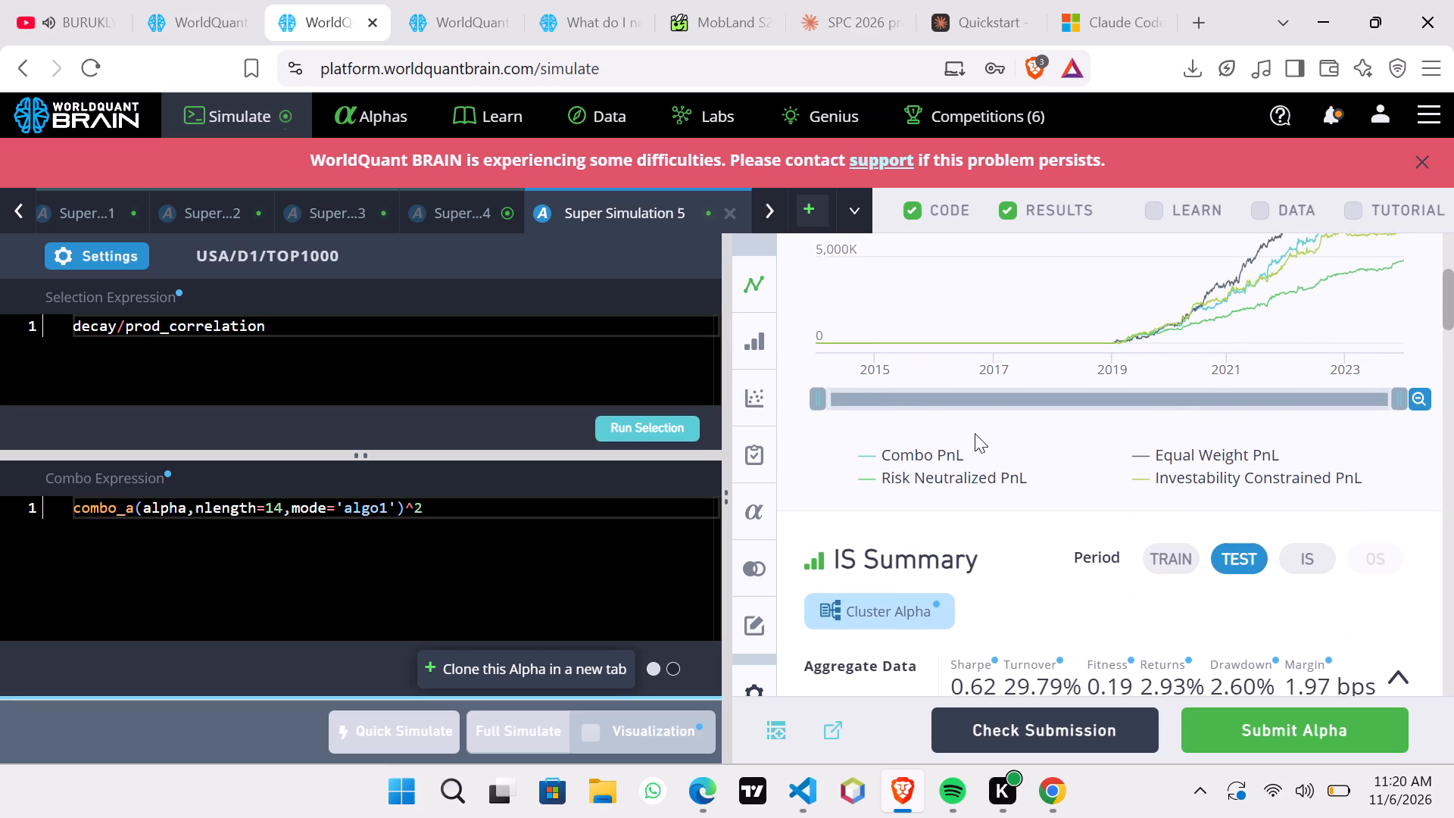
scroll(975, 433, "down", 1)
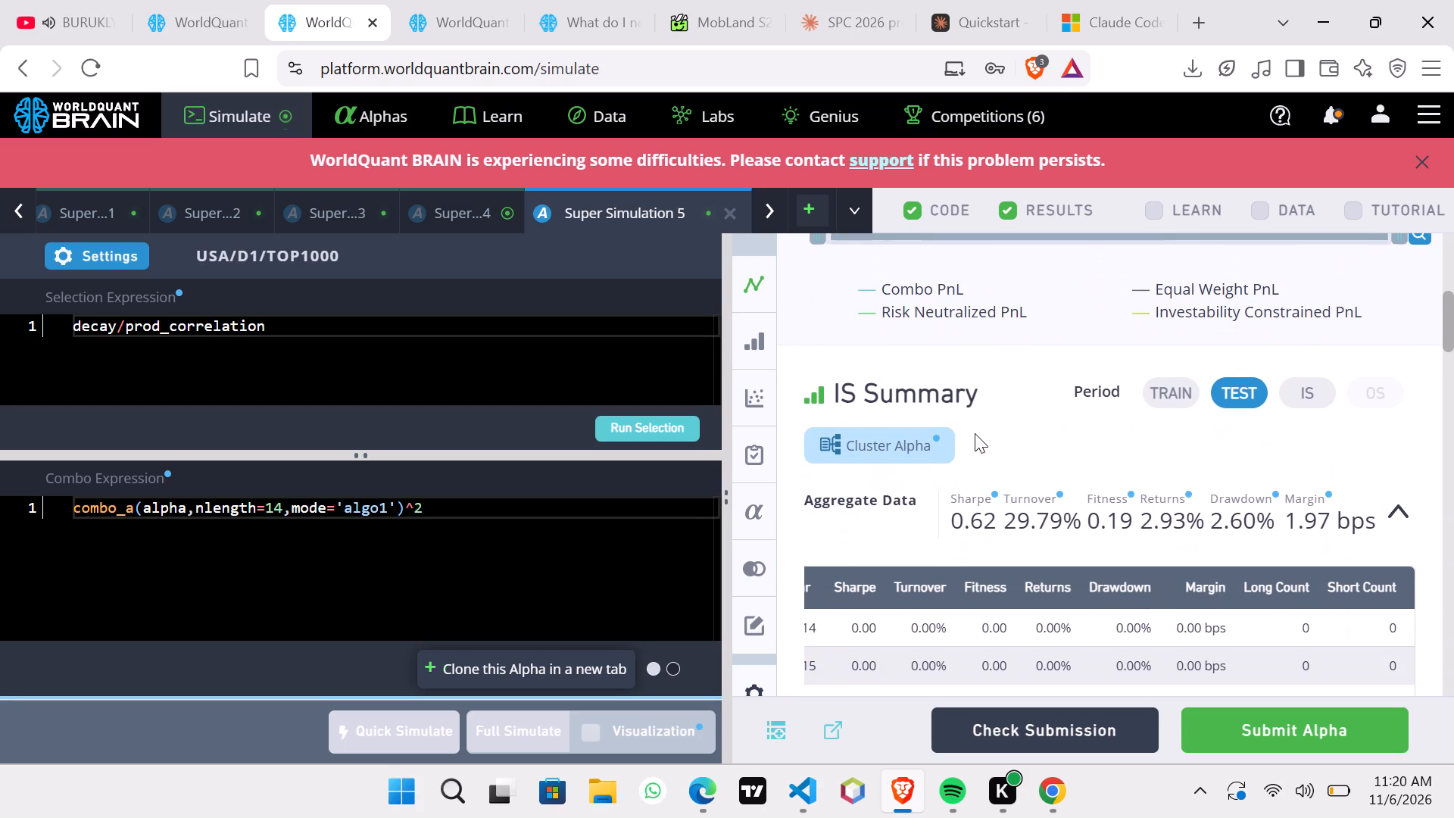
scroll(975, 433, "down", 2)
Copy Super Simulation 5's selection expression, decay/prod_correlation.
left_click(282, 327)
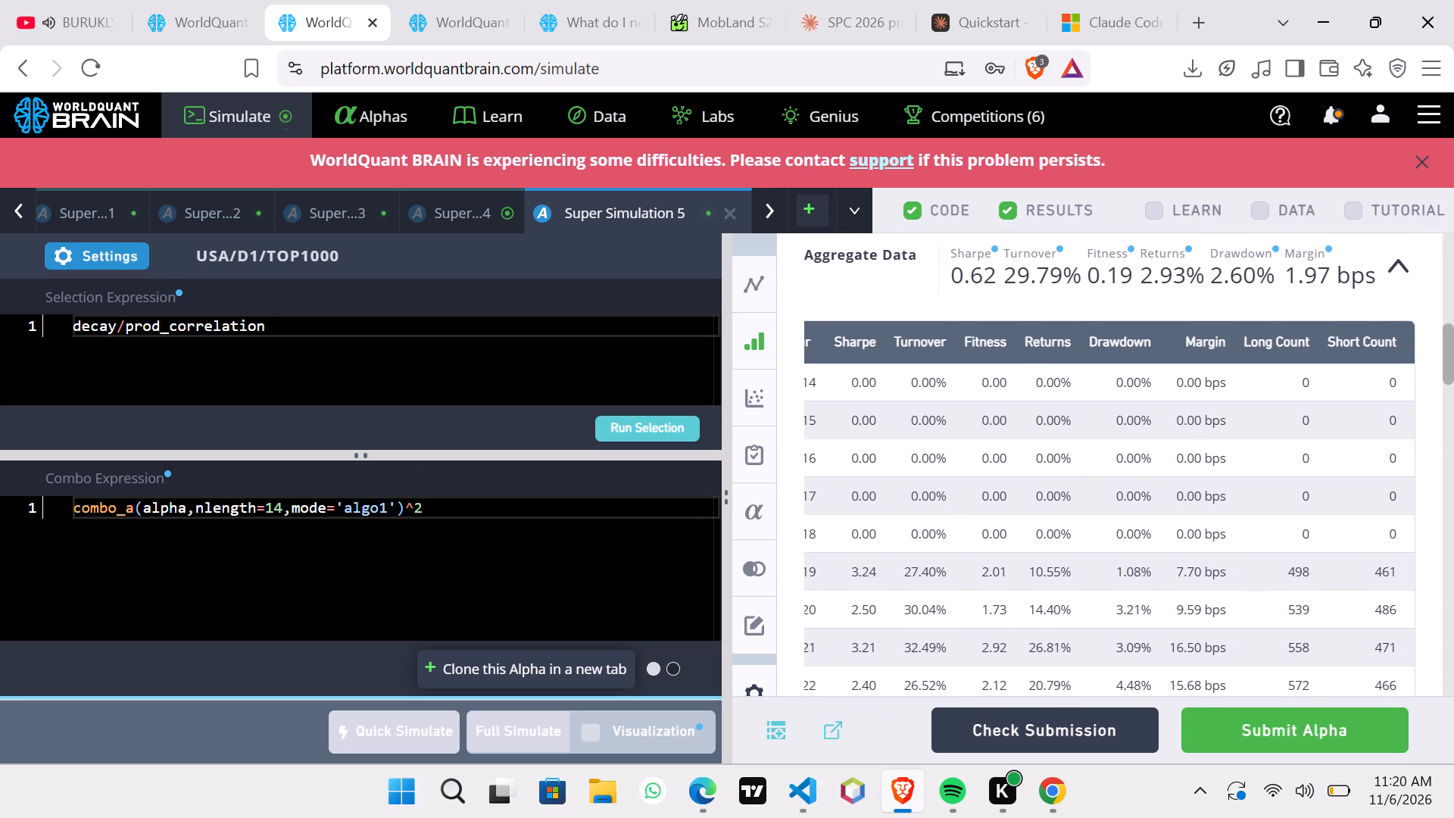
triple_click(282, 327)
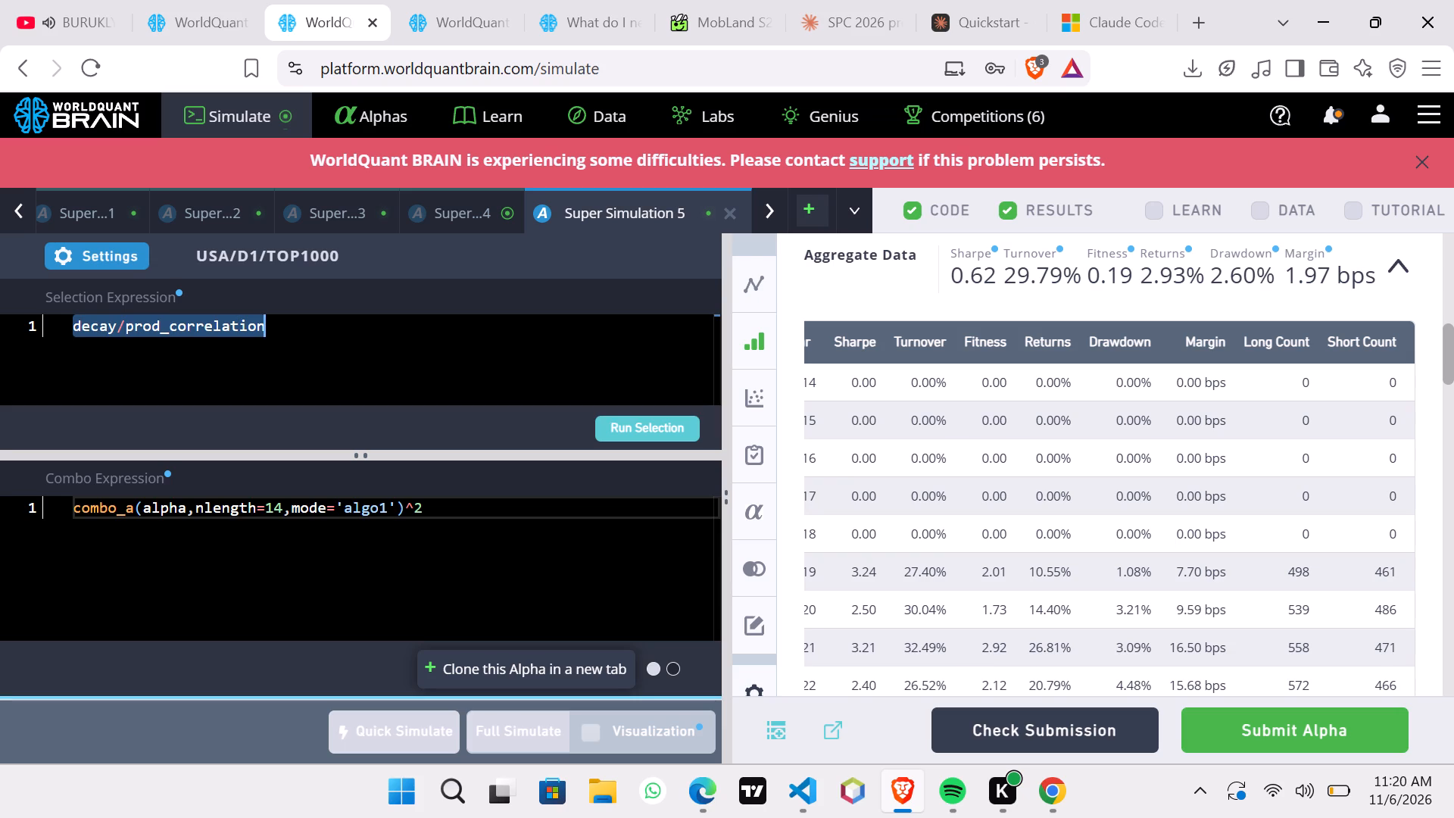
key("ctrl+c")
left_click(704, 793)
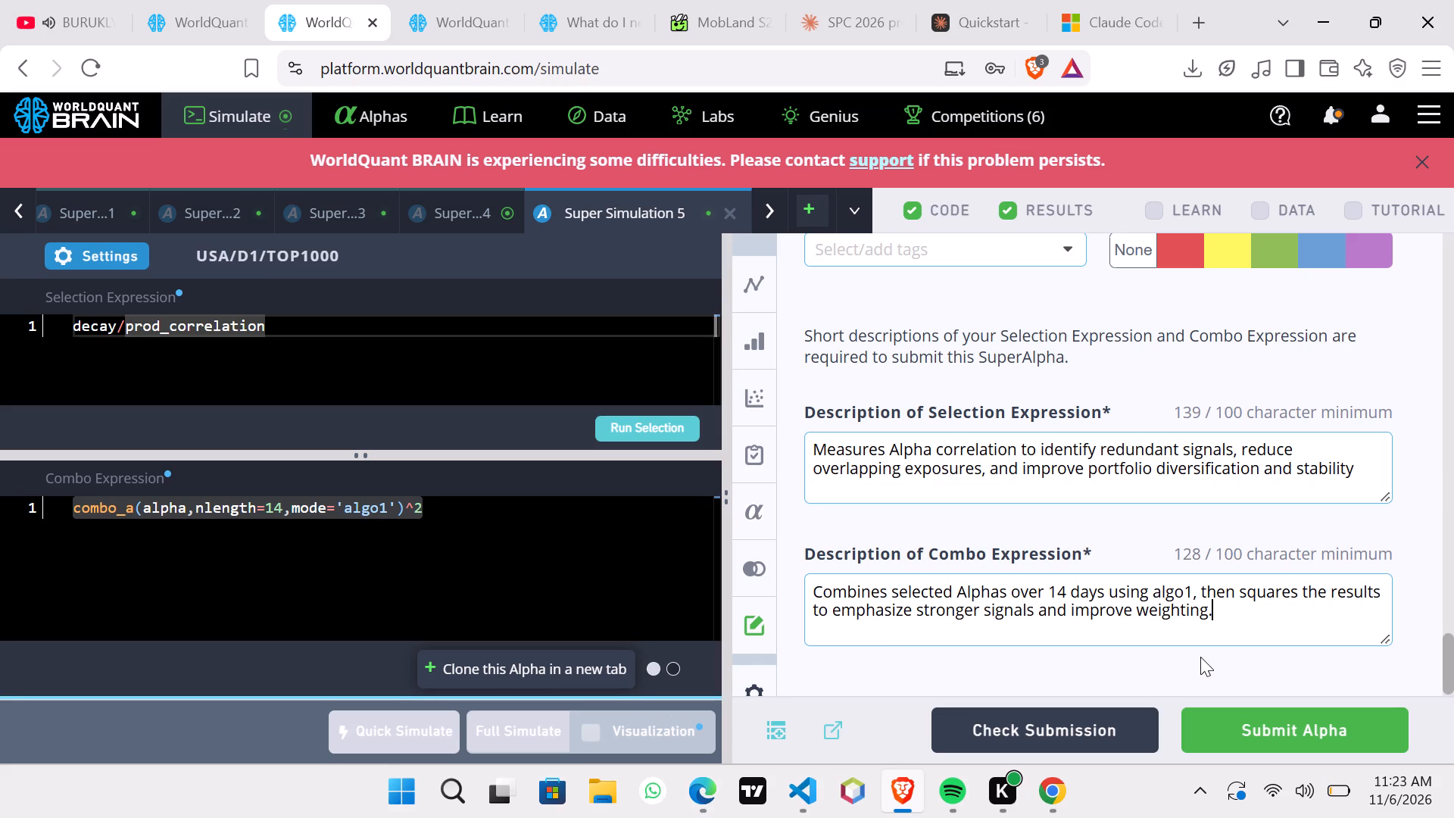
Submit the Super Simulation 5 alpha with both descriptions filled in.
scroll(1200, 657, "down", 1)
scroll(1200, 657, "up", 1)
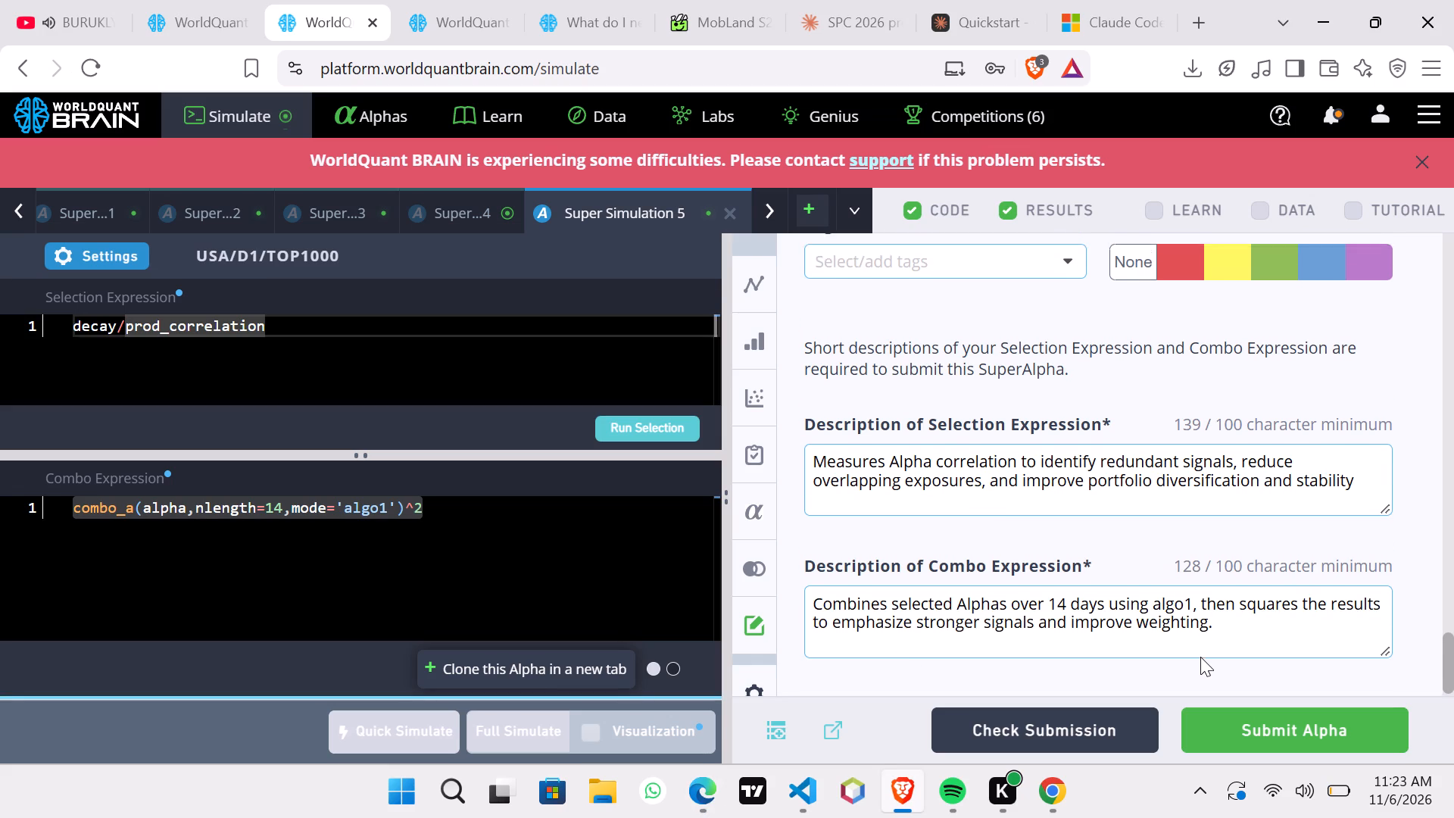
scroll(1200, 657, "up", 1)
scroll(1053, 376, "up", 3)
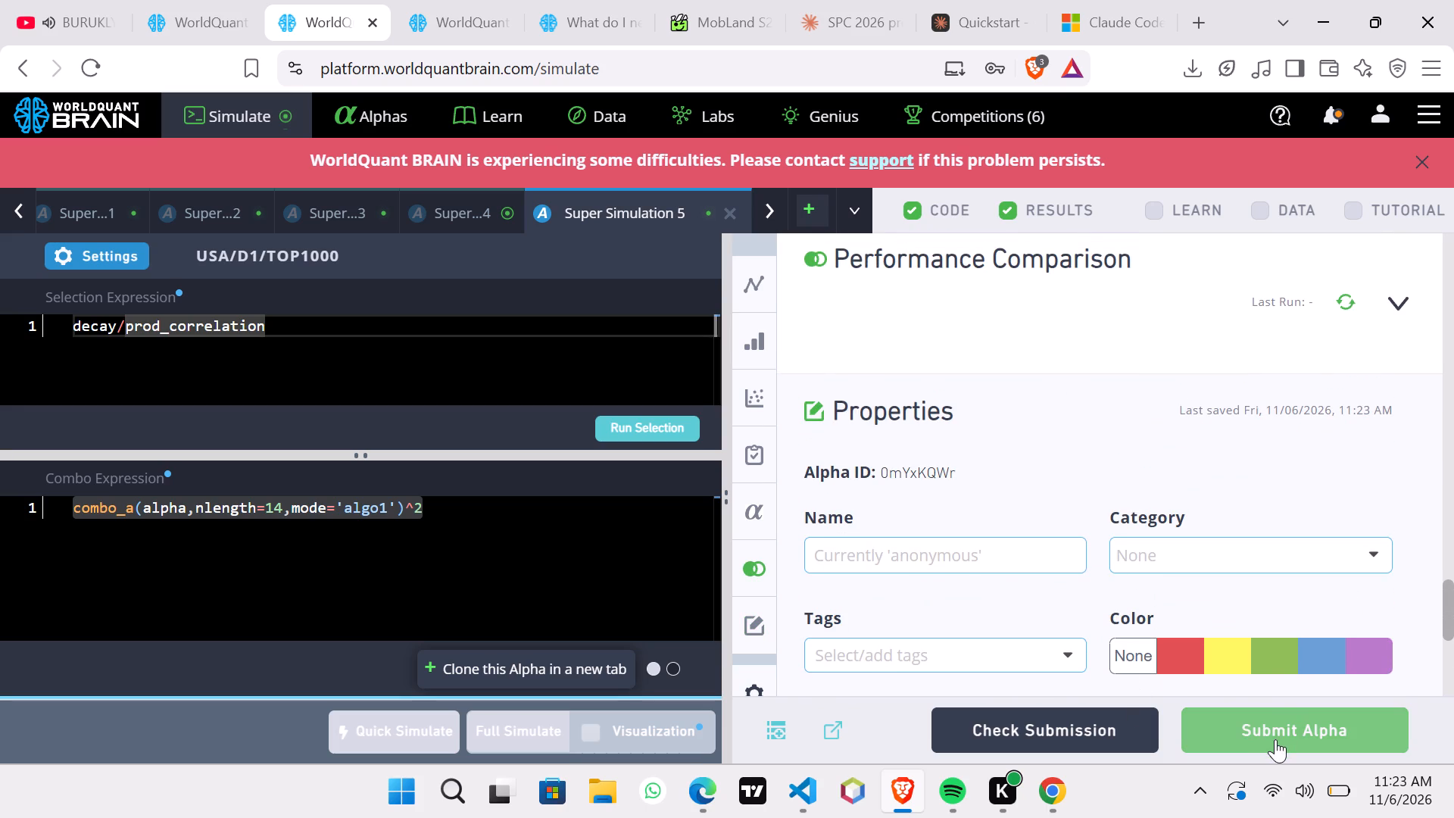
scroll(1115, 412, "up", 3)
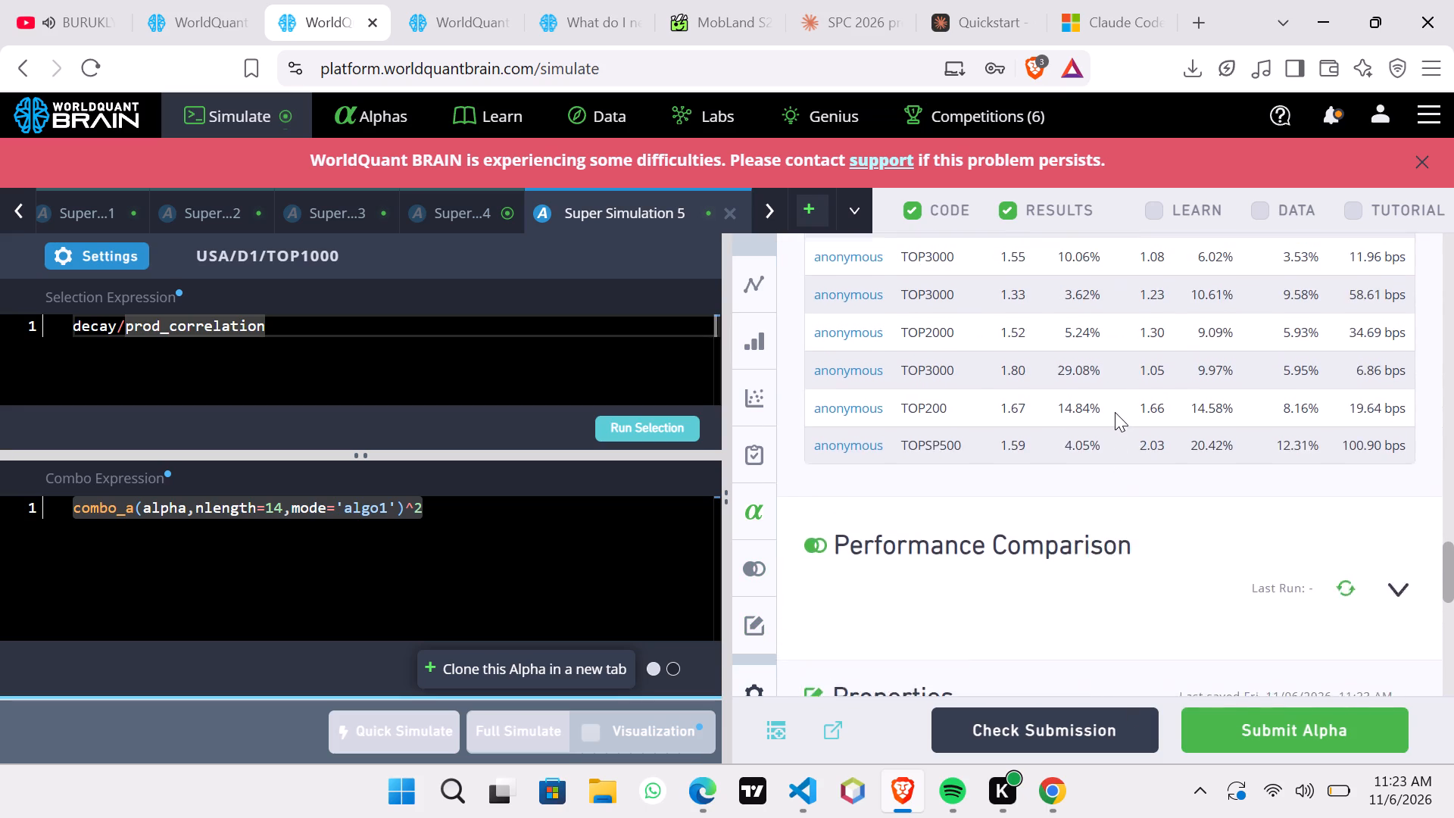
scroll(1115, 412, "up", 1)
left_click(1280, 734)
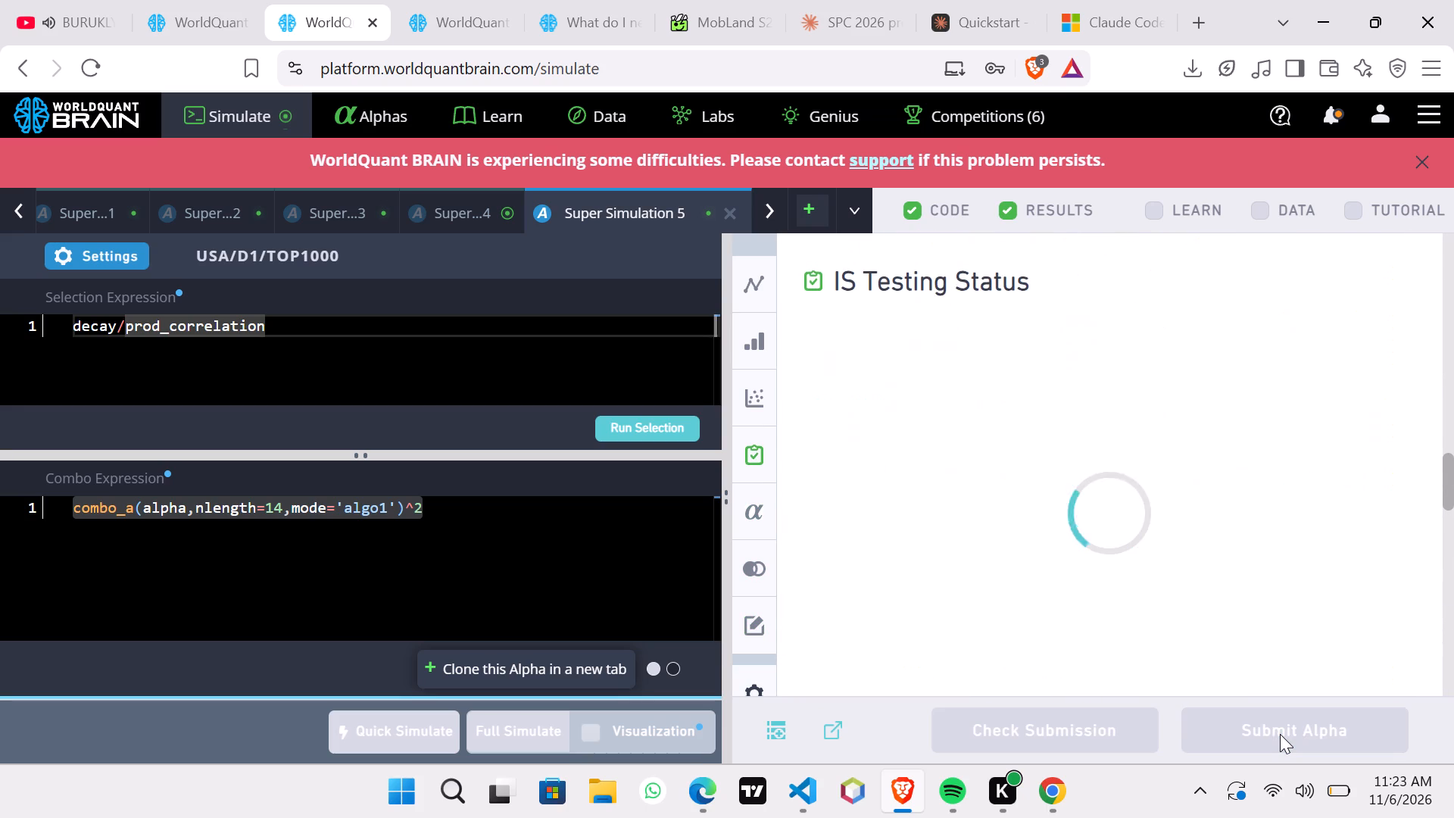
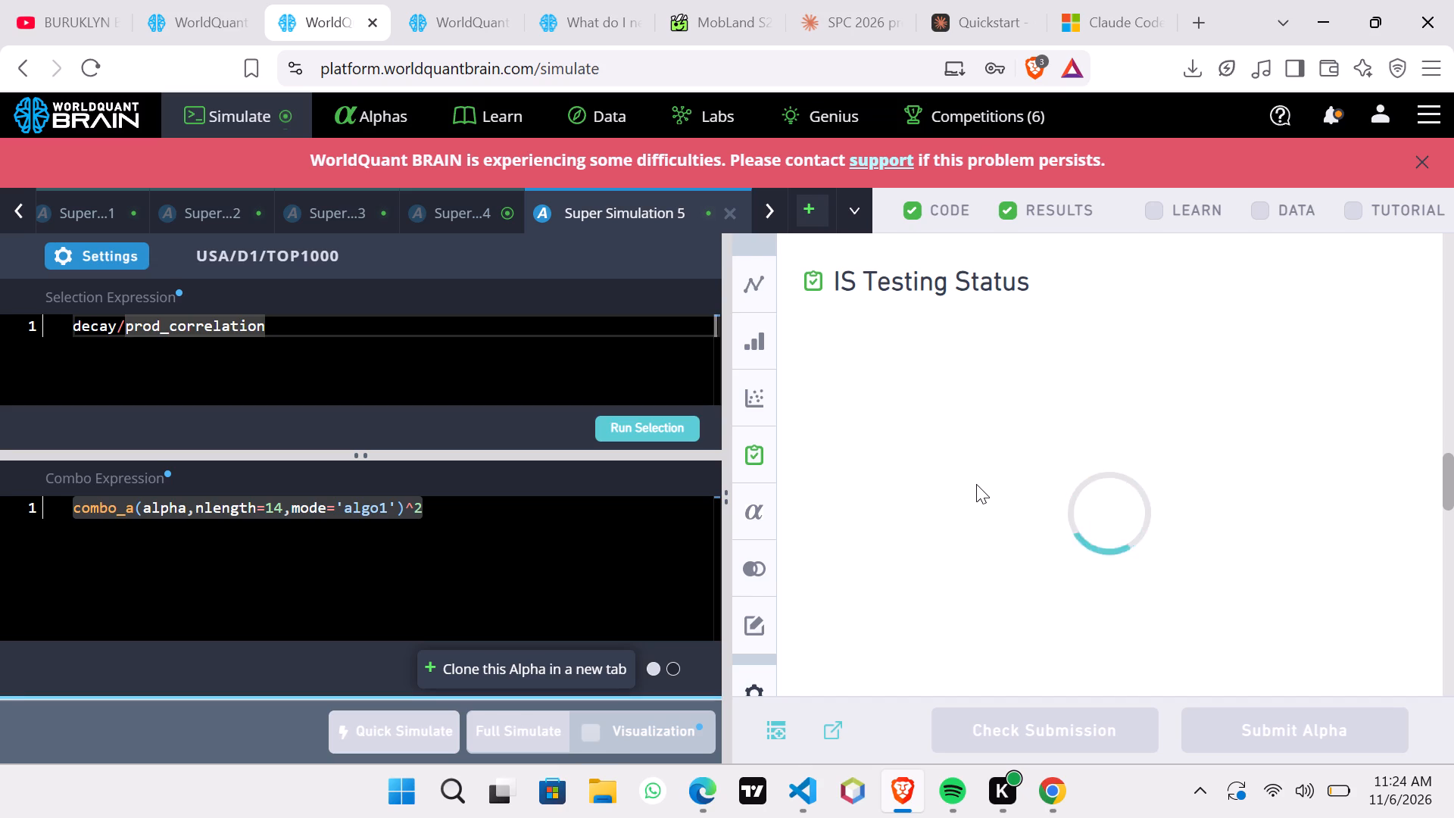
Review Super Simulation 5's results, from the description fields and yearly summary to the IS Testing Status section.
scroll(976, 484, "down", 6)
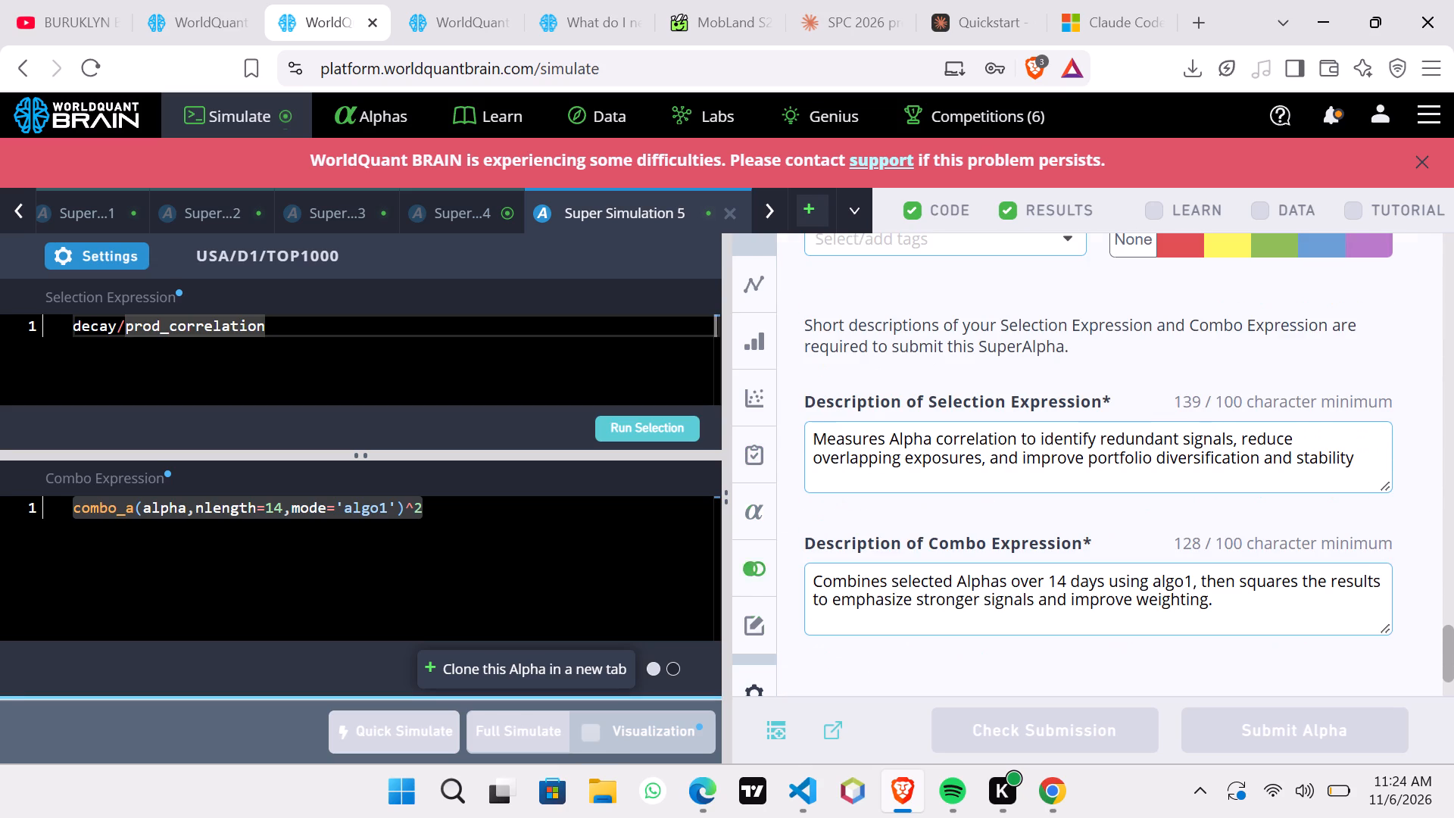
scroll(976, 484, "down", 1)
scroll(949, 424, "up", 3)
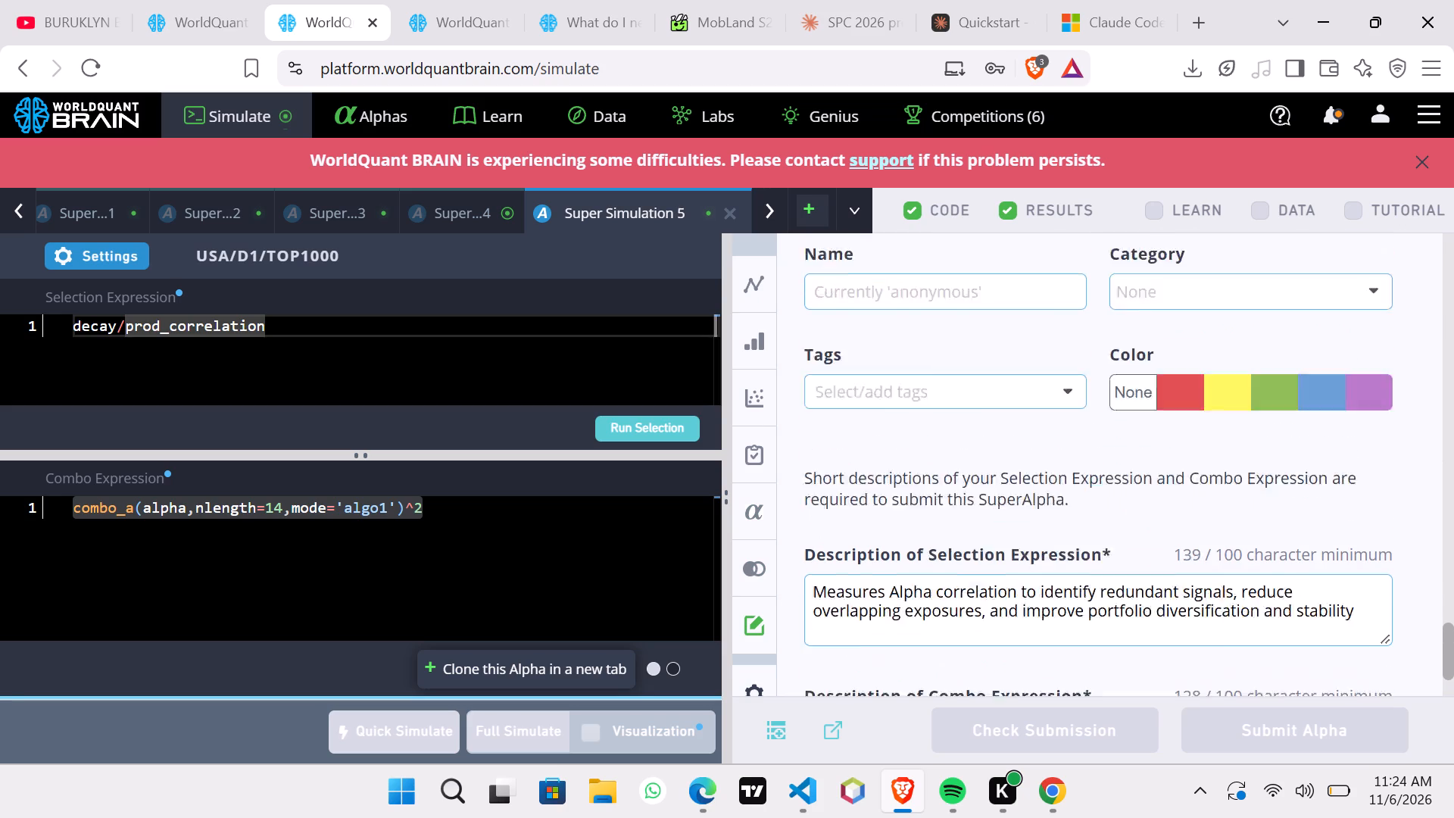
scroll(949, 424, "up", 9)
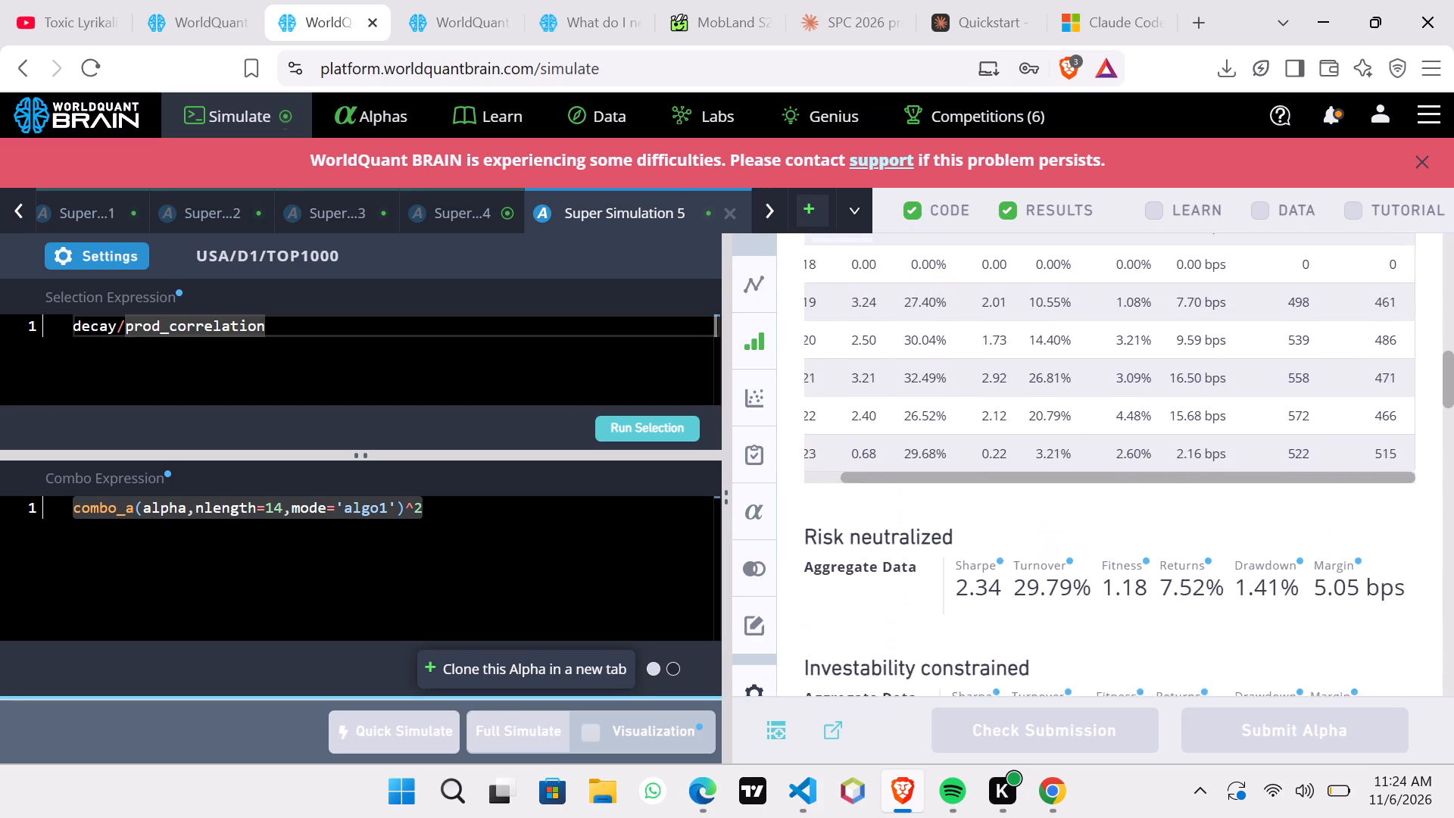
scroll(949, 424, "down", 5)
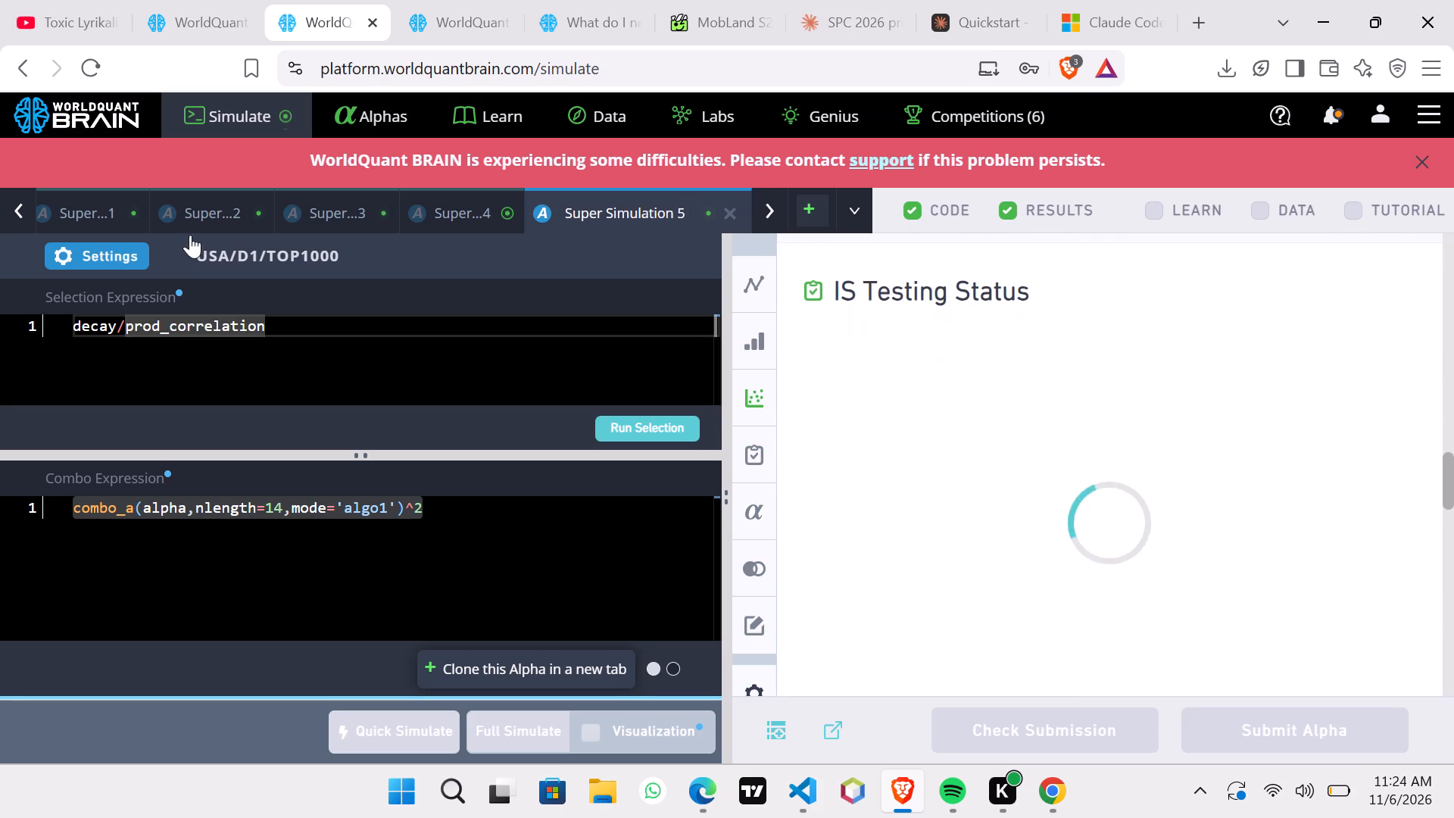
Open Super Simulation 4, show its test period, and review its PnL chart and IS Summary.
left_click(473, 224)
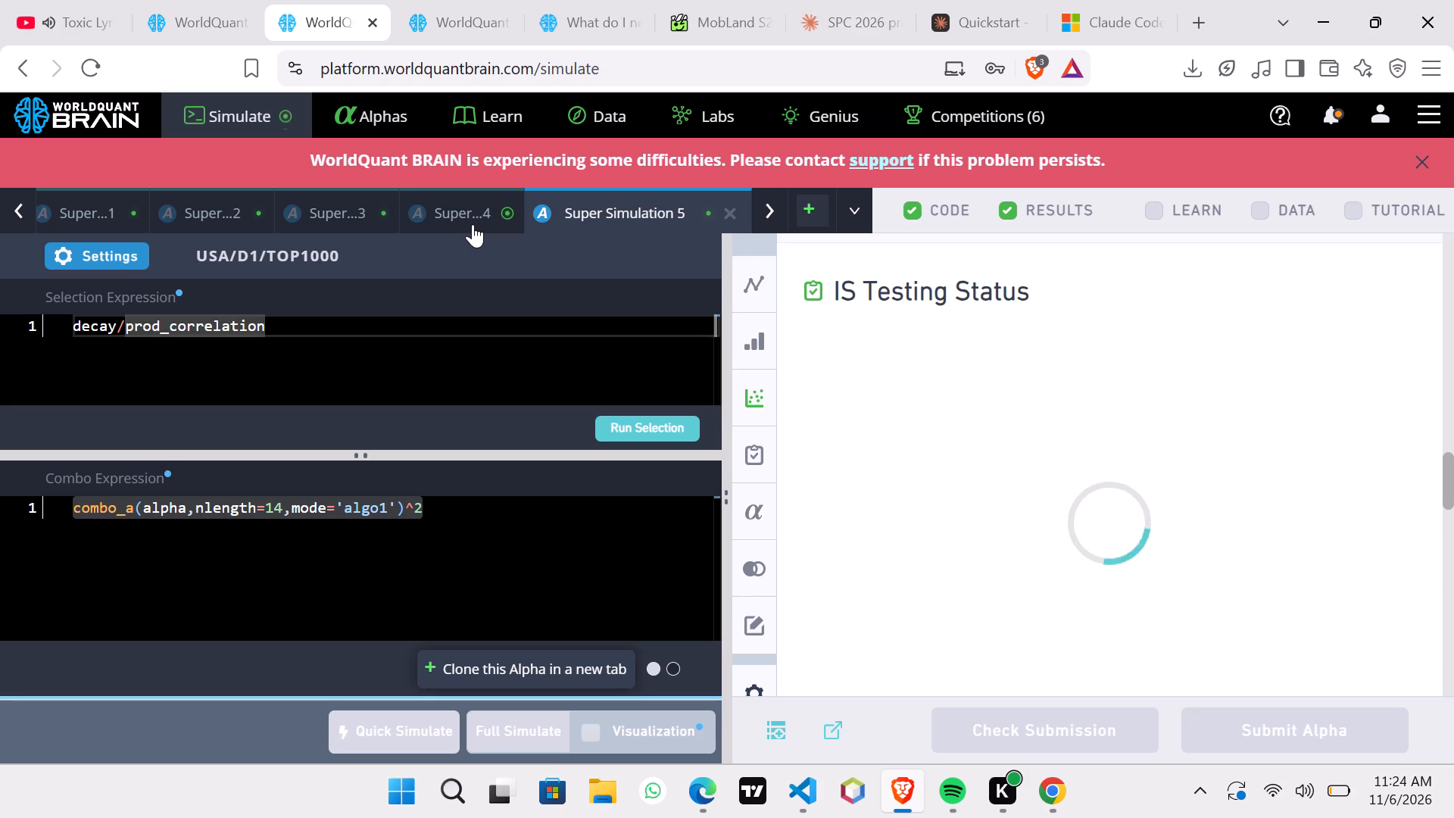
left_click(473, 224)
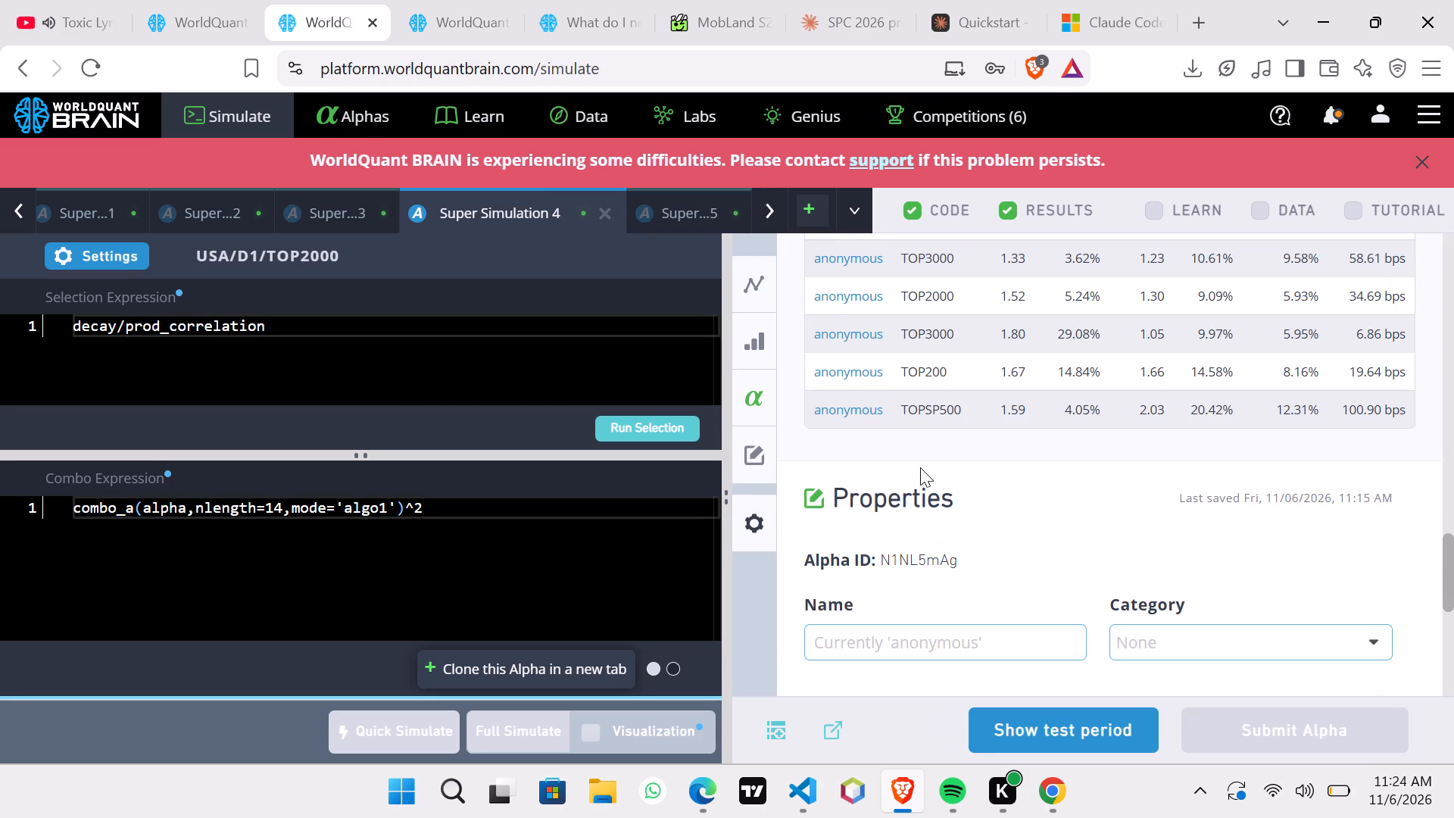
left_click(1032, 727)
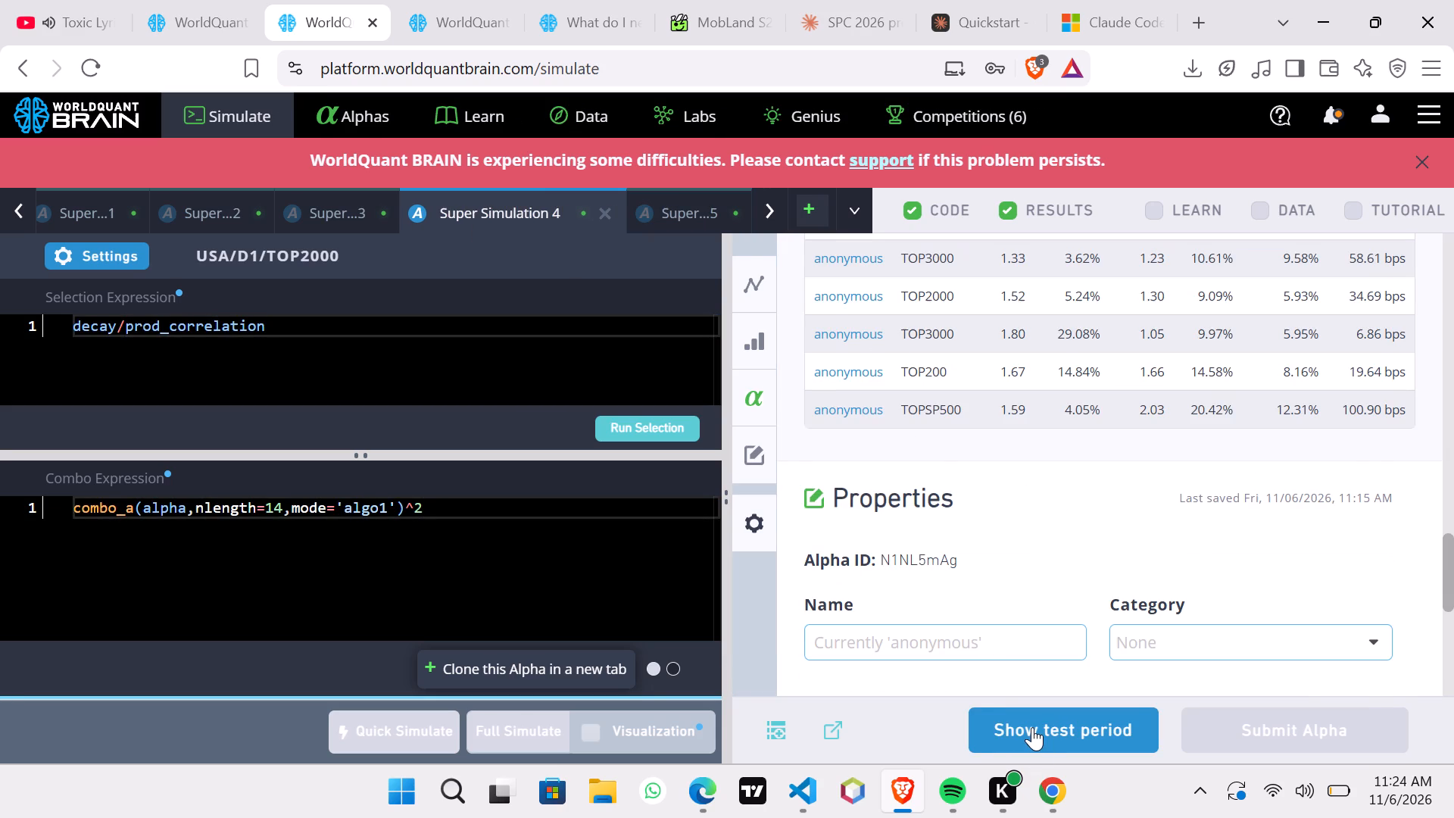
scroll(1019, 549, "down", 1)
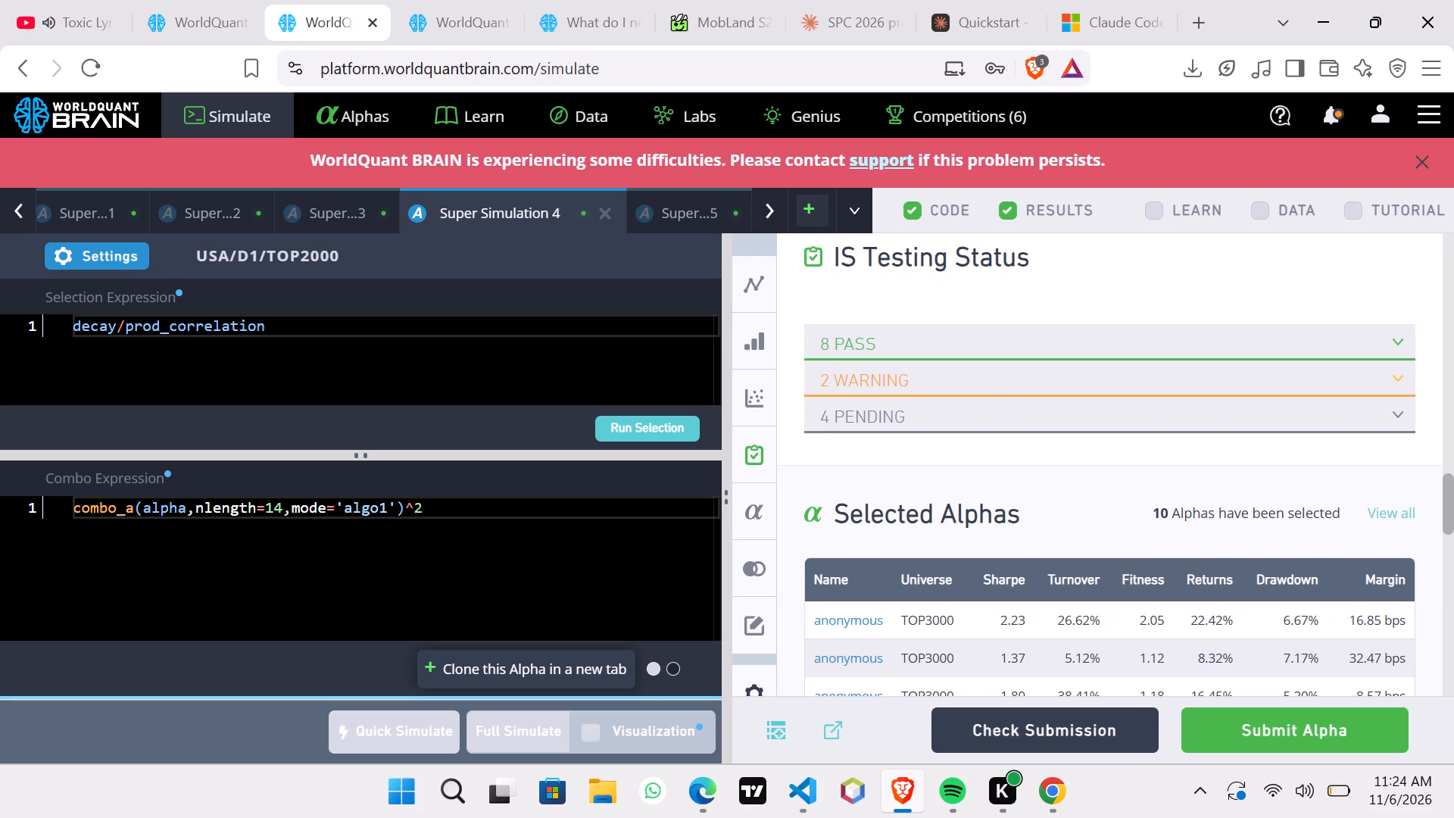
left_click(1018, 526)
scroll(1018, 526, "up", 8)
scroll(1018, 526, "down", 1)
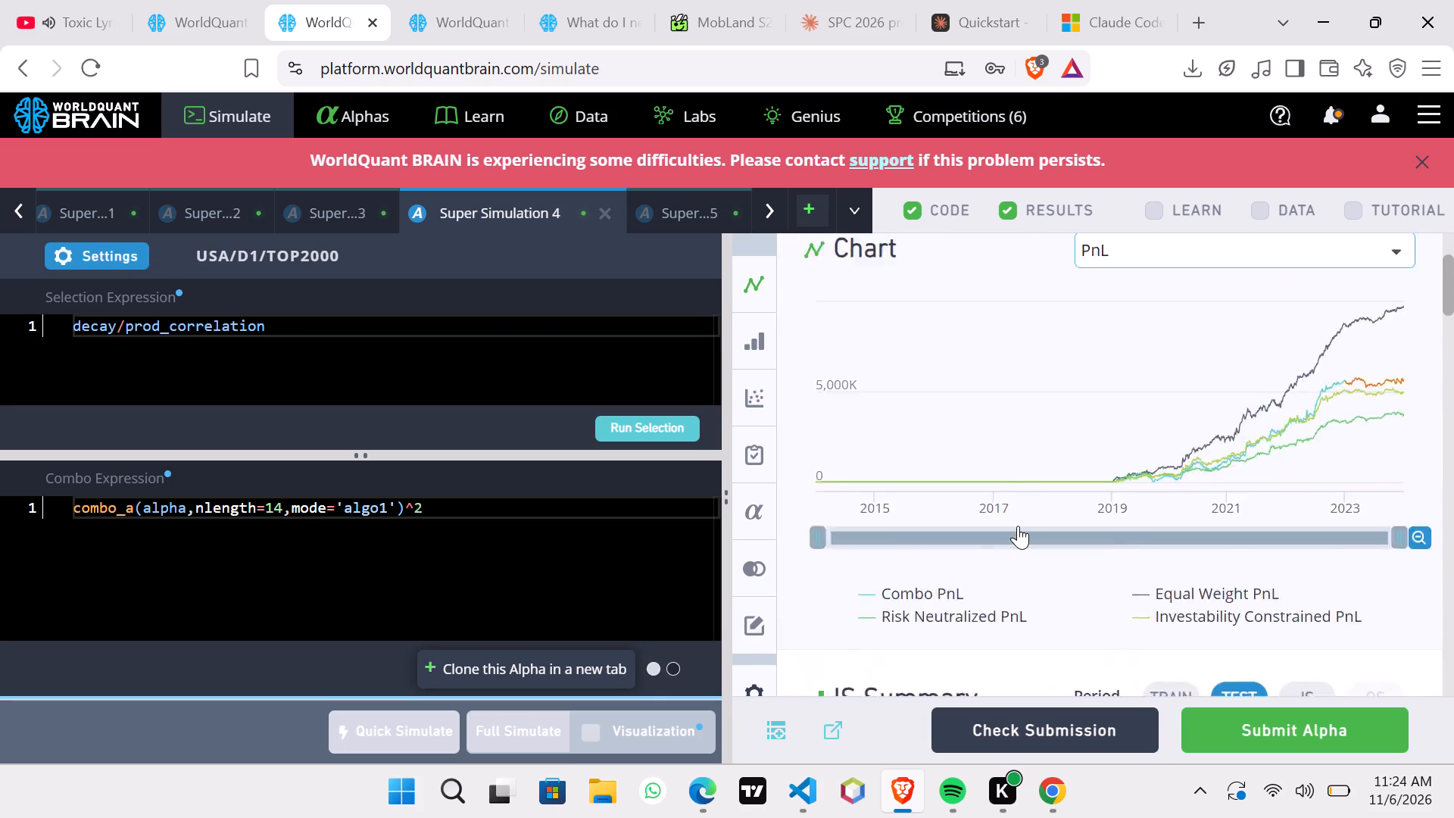
scroll(1018, 526, "down", 2)
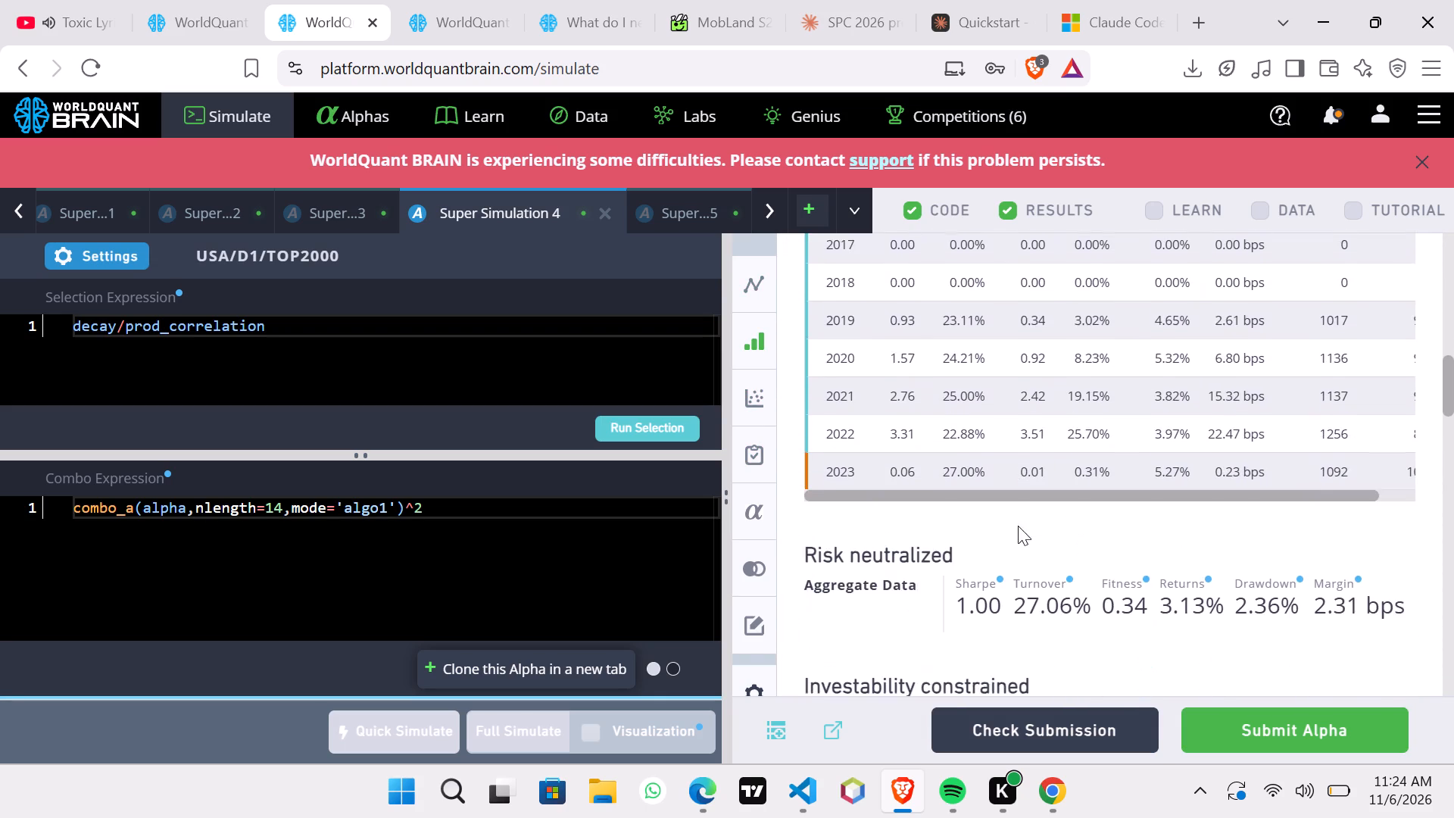
Run the Prod Correlation check for Super Simulation 4.
scroll(1018, 526, "down", 7)
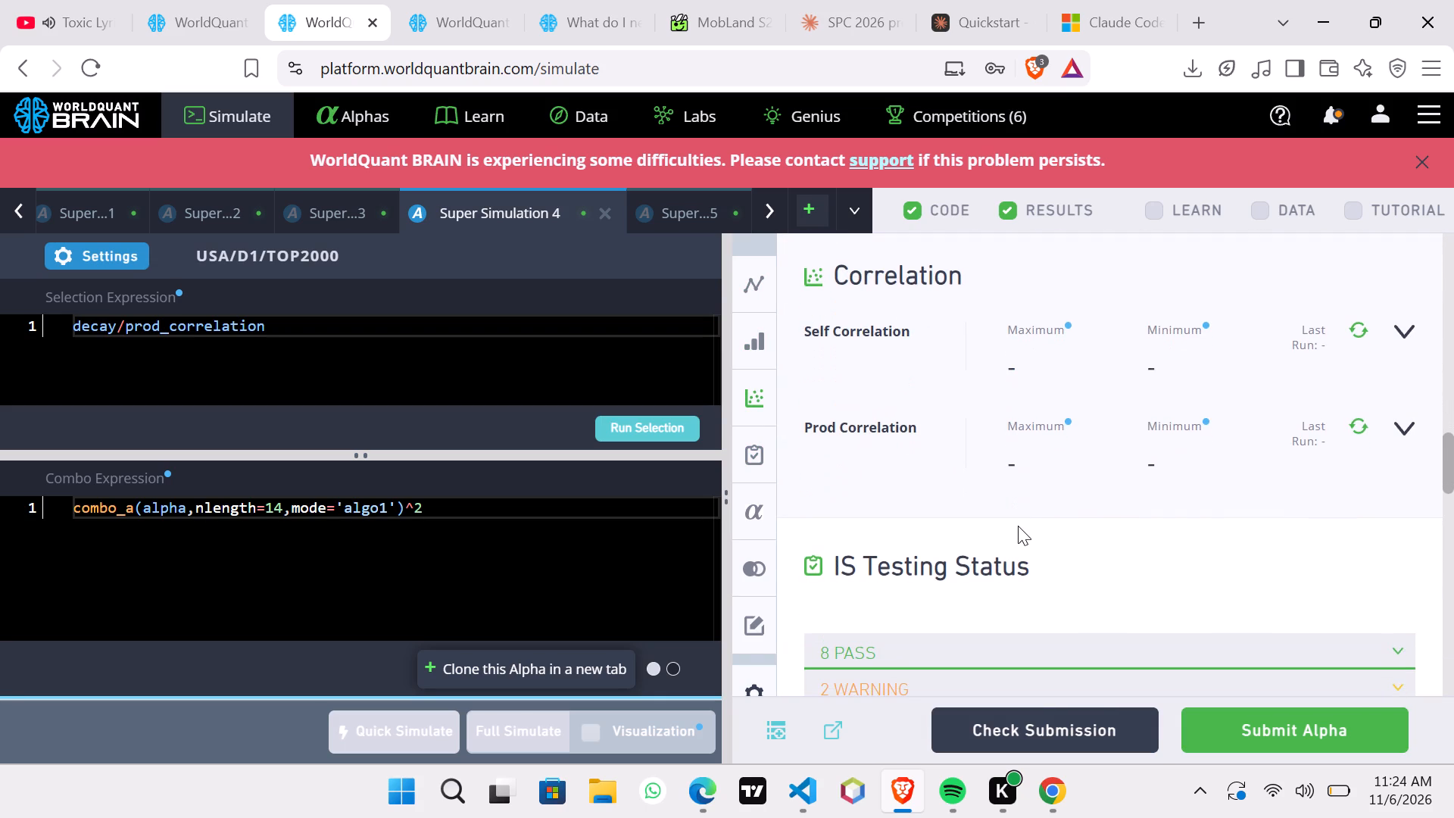
left_click(1366, 432)
left_click(1353, 426)
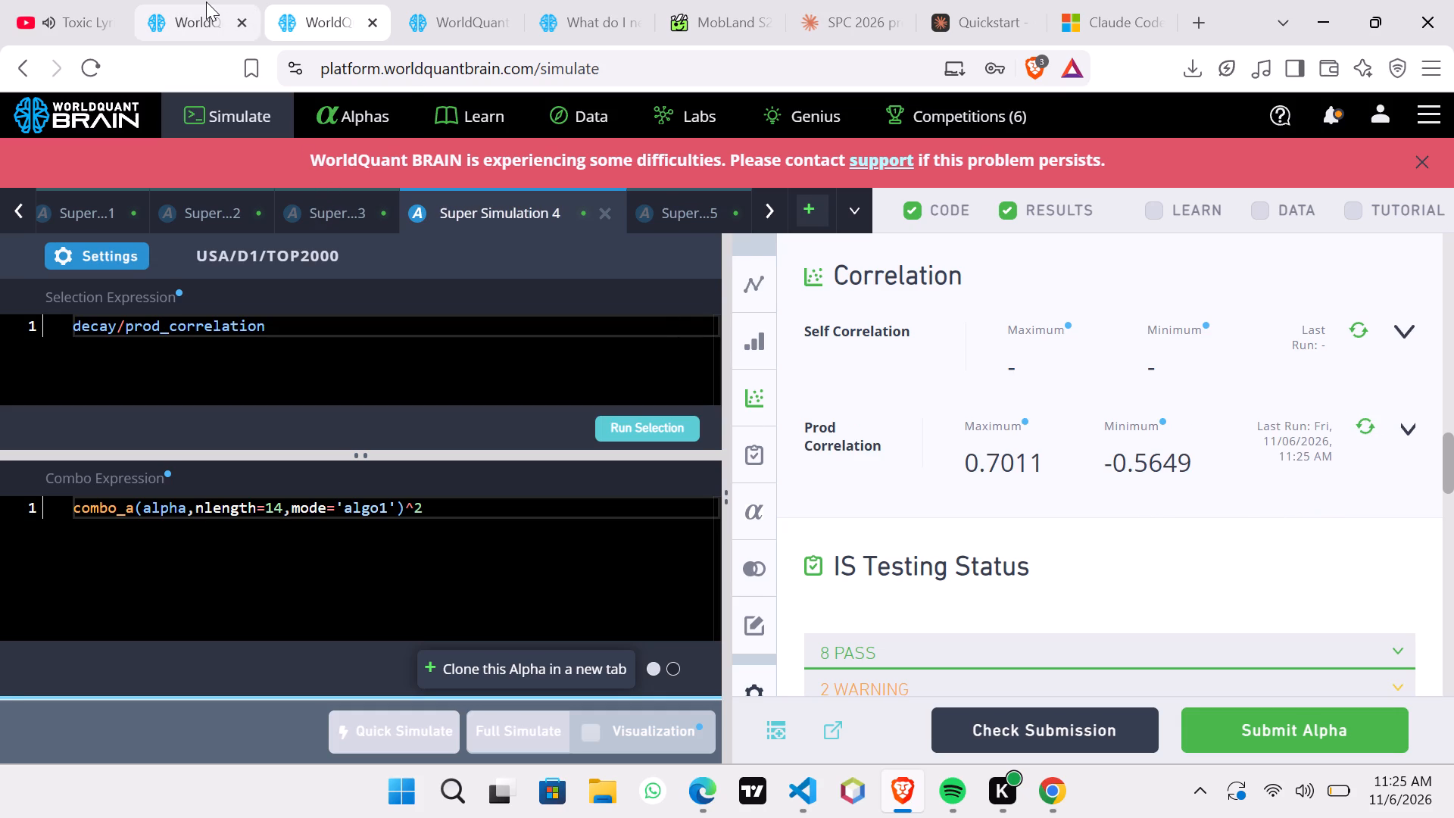
Open the list of submitted alphas to look for the newly submitted SuperAlpha.
left_click(383, 110)
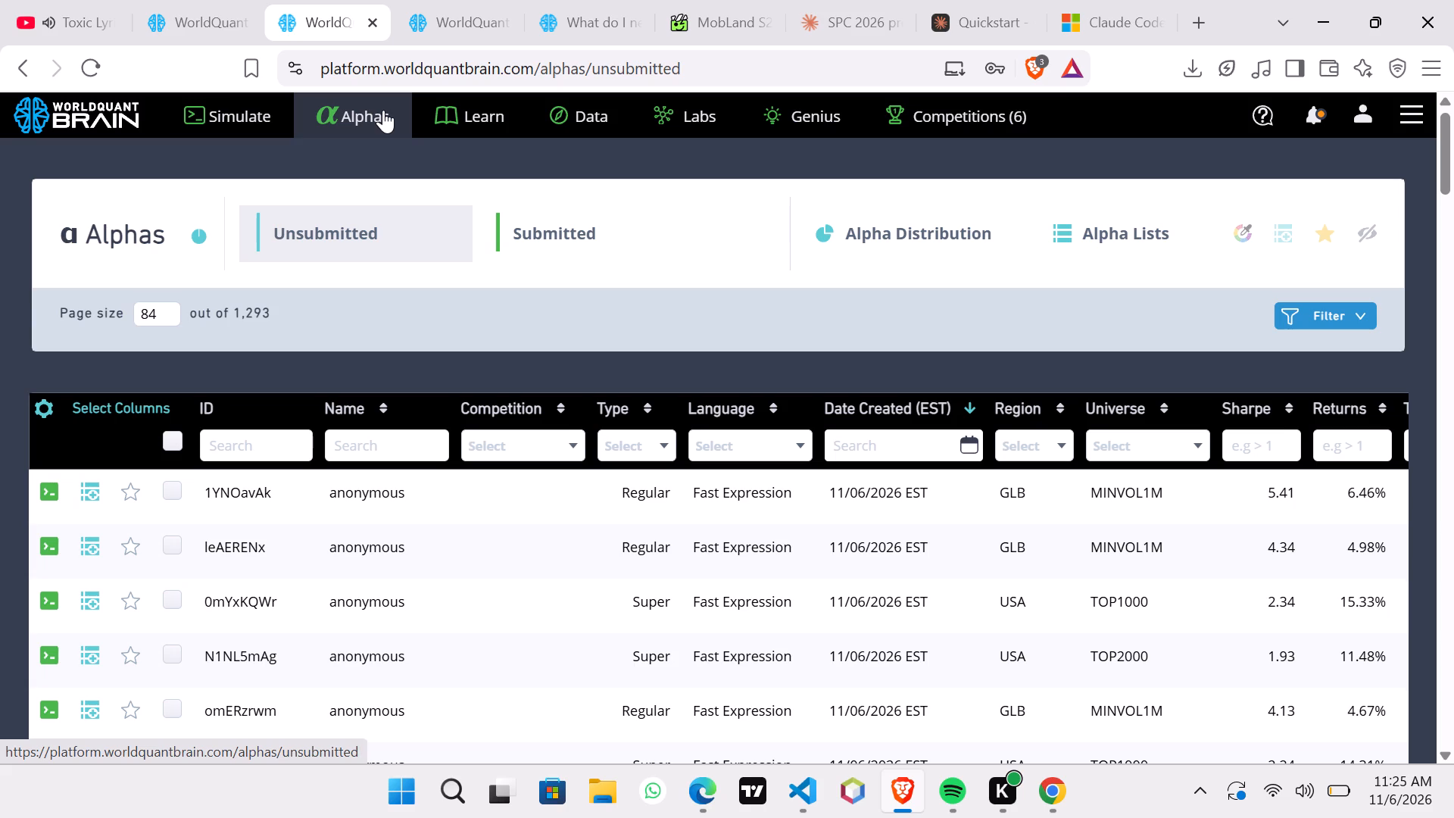
left_click(604, 214)
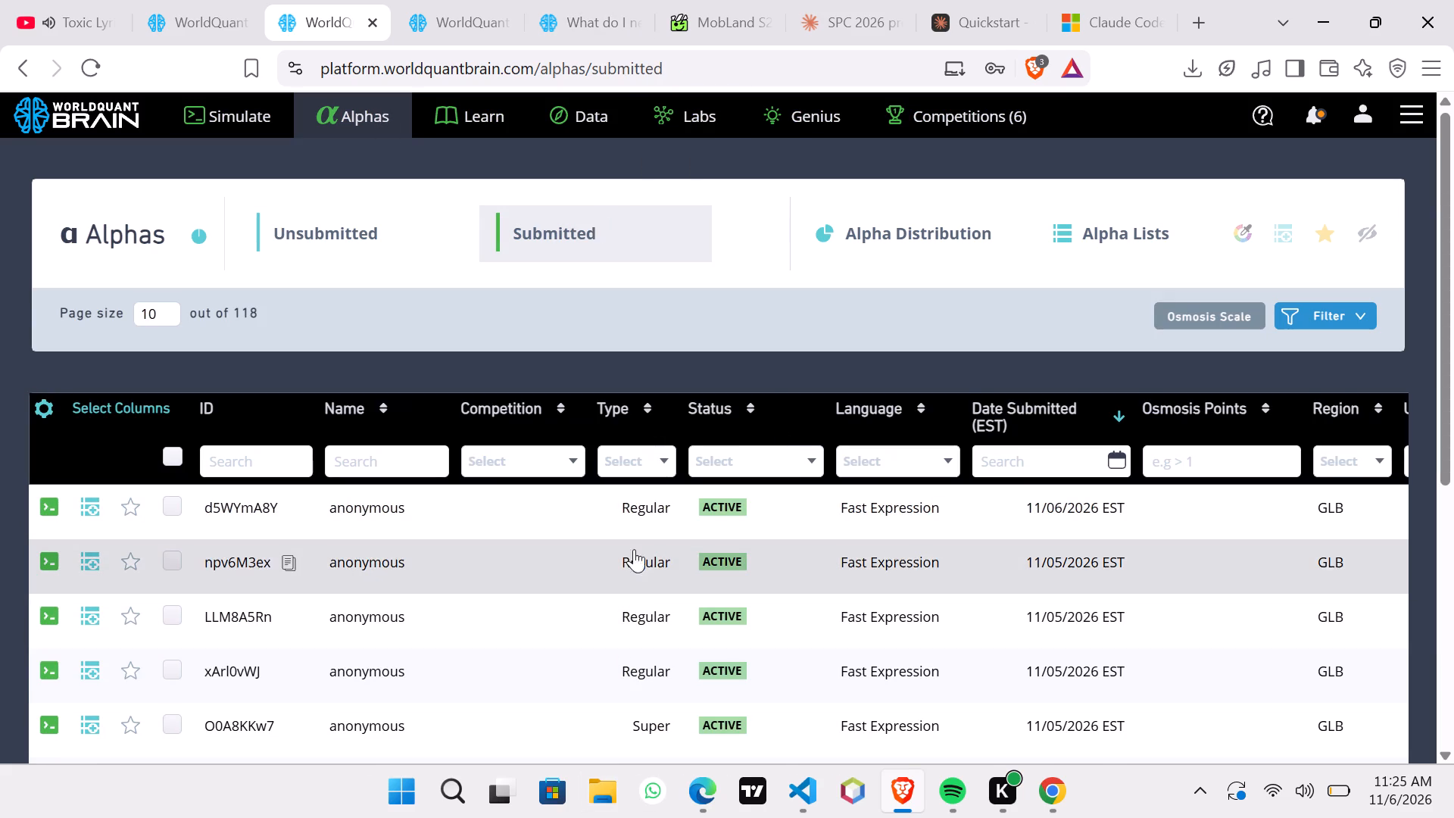
scroll(653, 526, "up", 1)
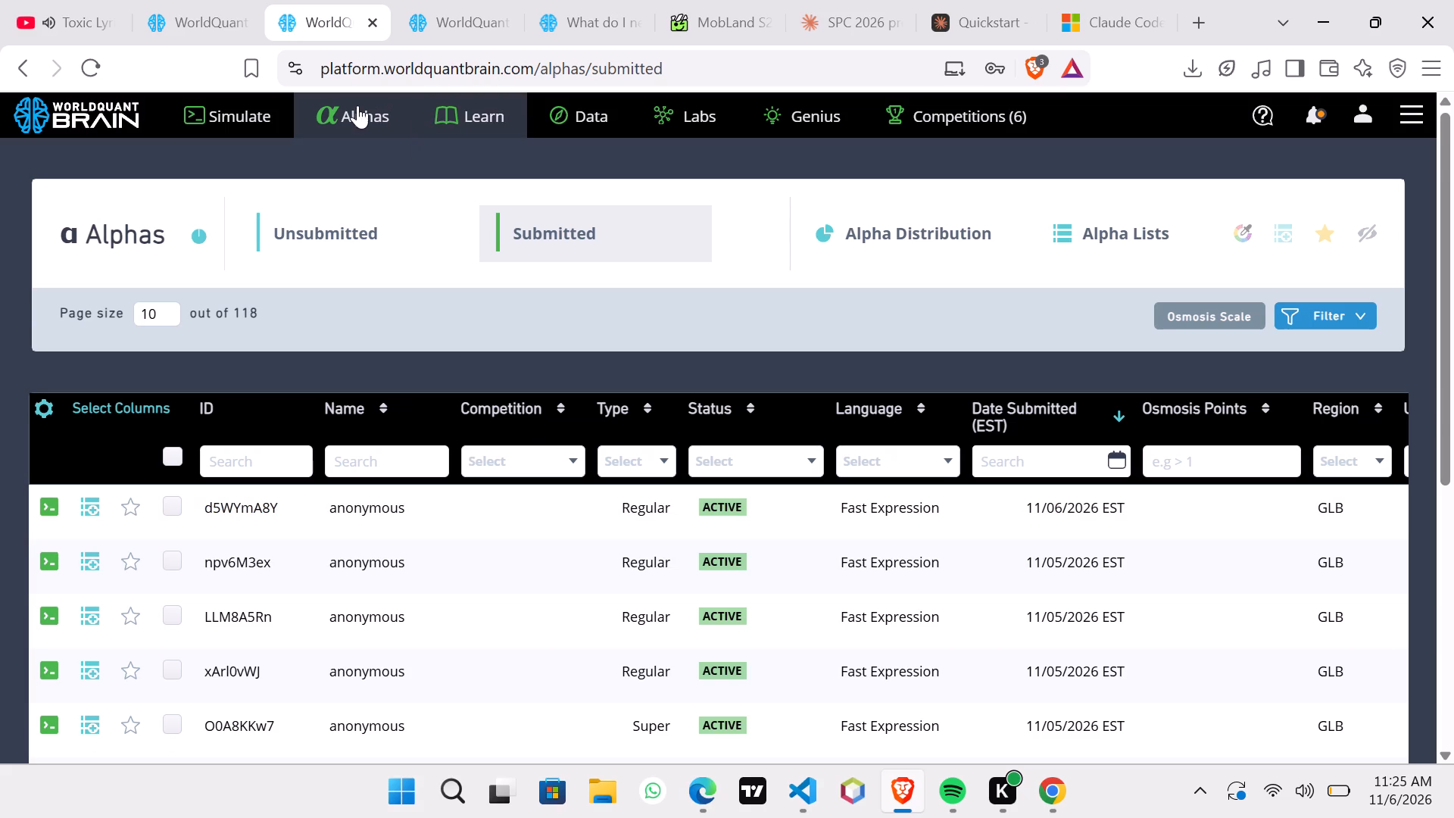
Return to Super Simulation 5 and examine its IS Summary, IS Testing Status, Selected Alphas and Properties sections.
left_click(250, 120)
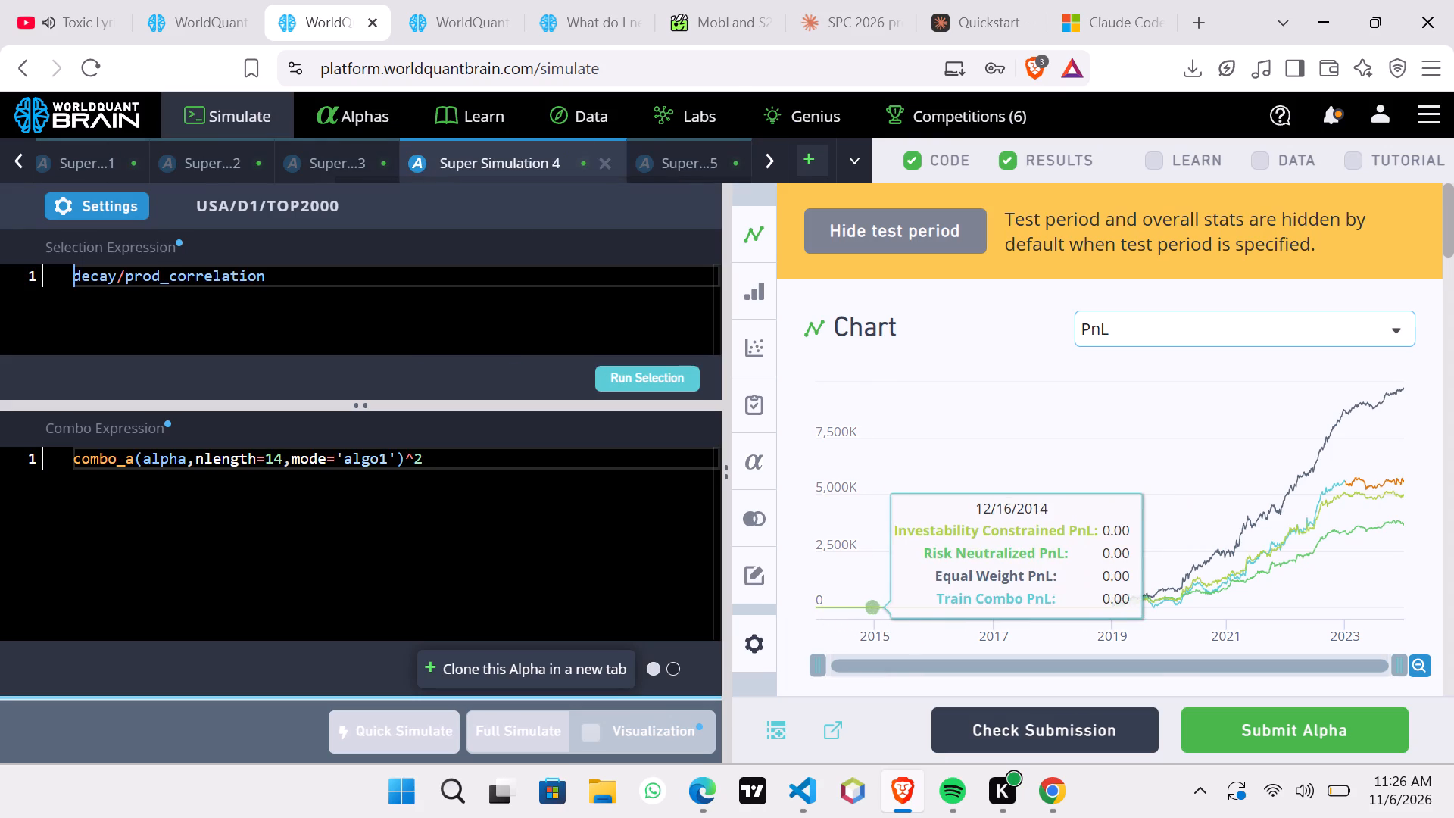
left_click(704, 156)
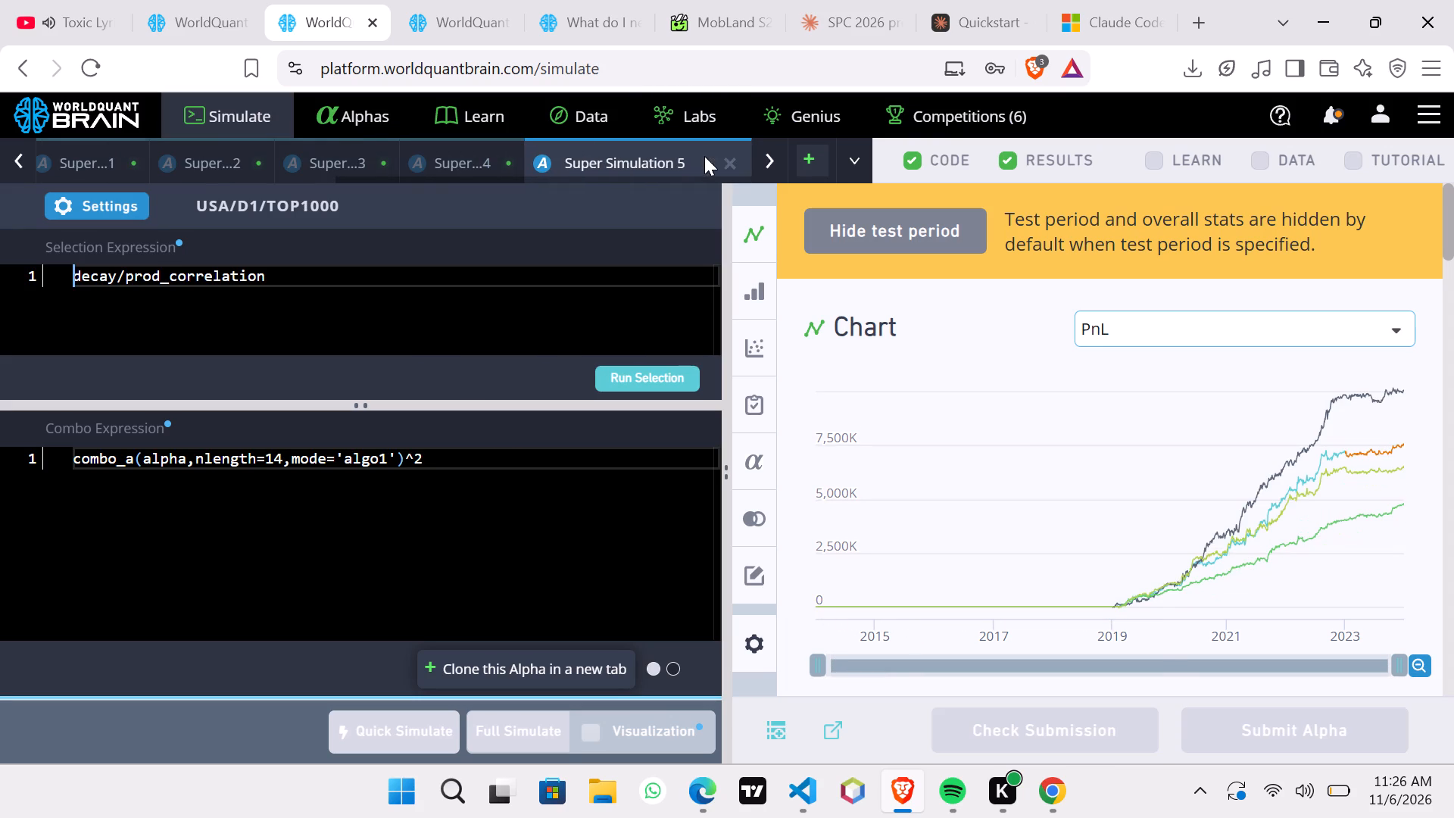
scroll(1162, 649, "down", 6)
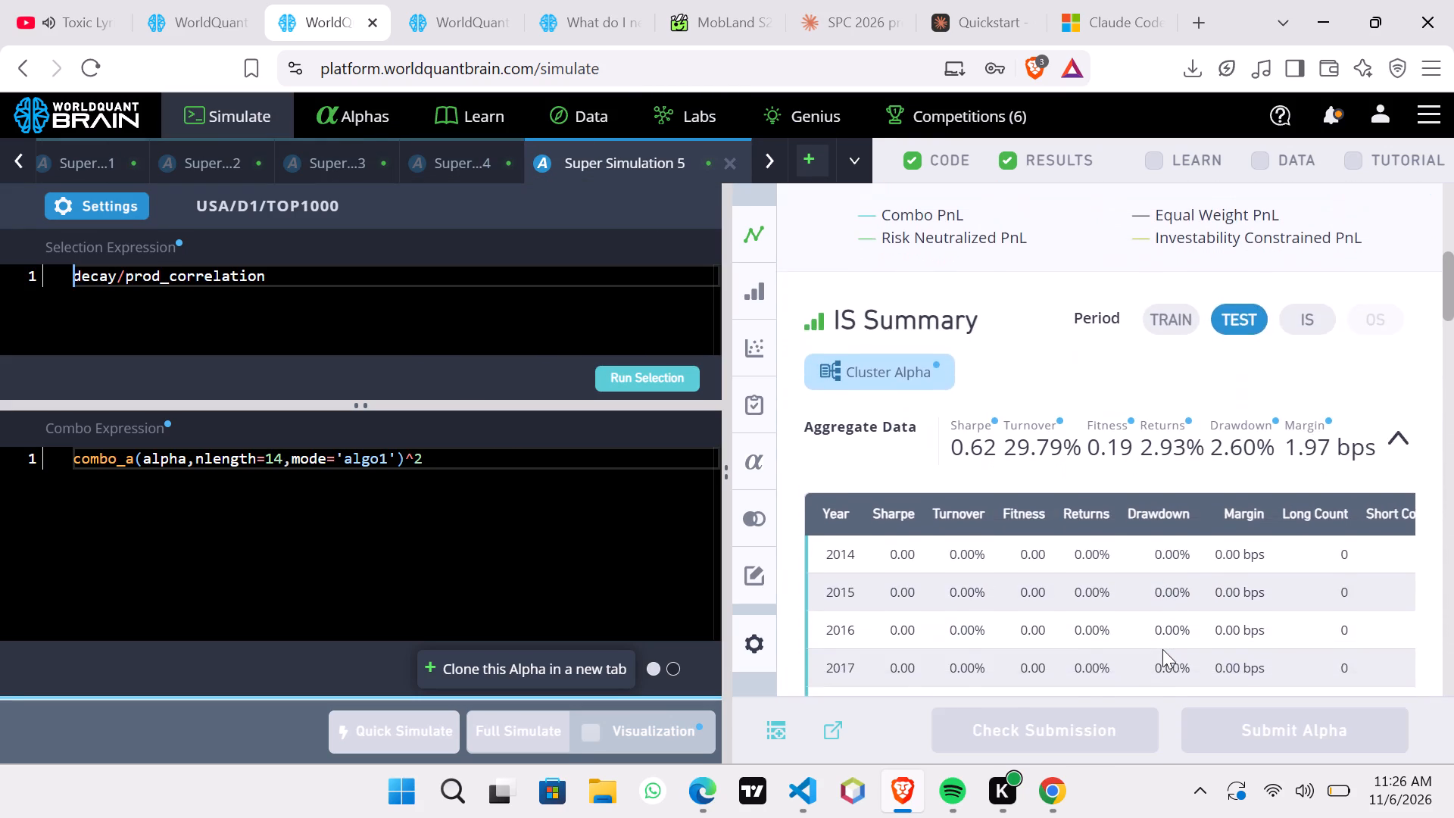
scroll(1162, 649, "down", 6)
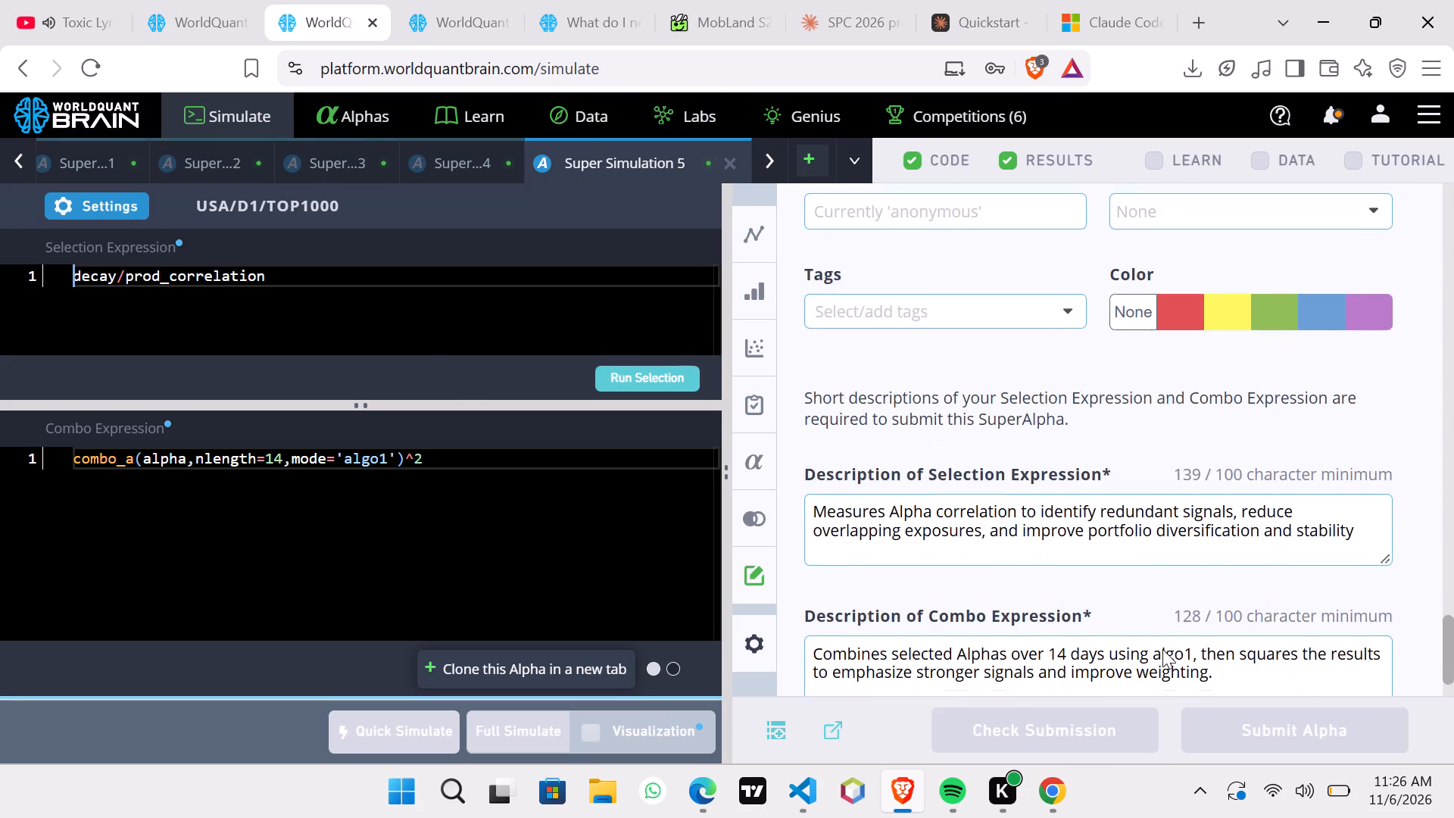
scroll(1162, 649, "down", 1)
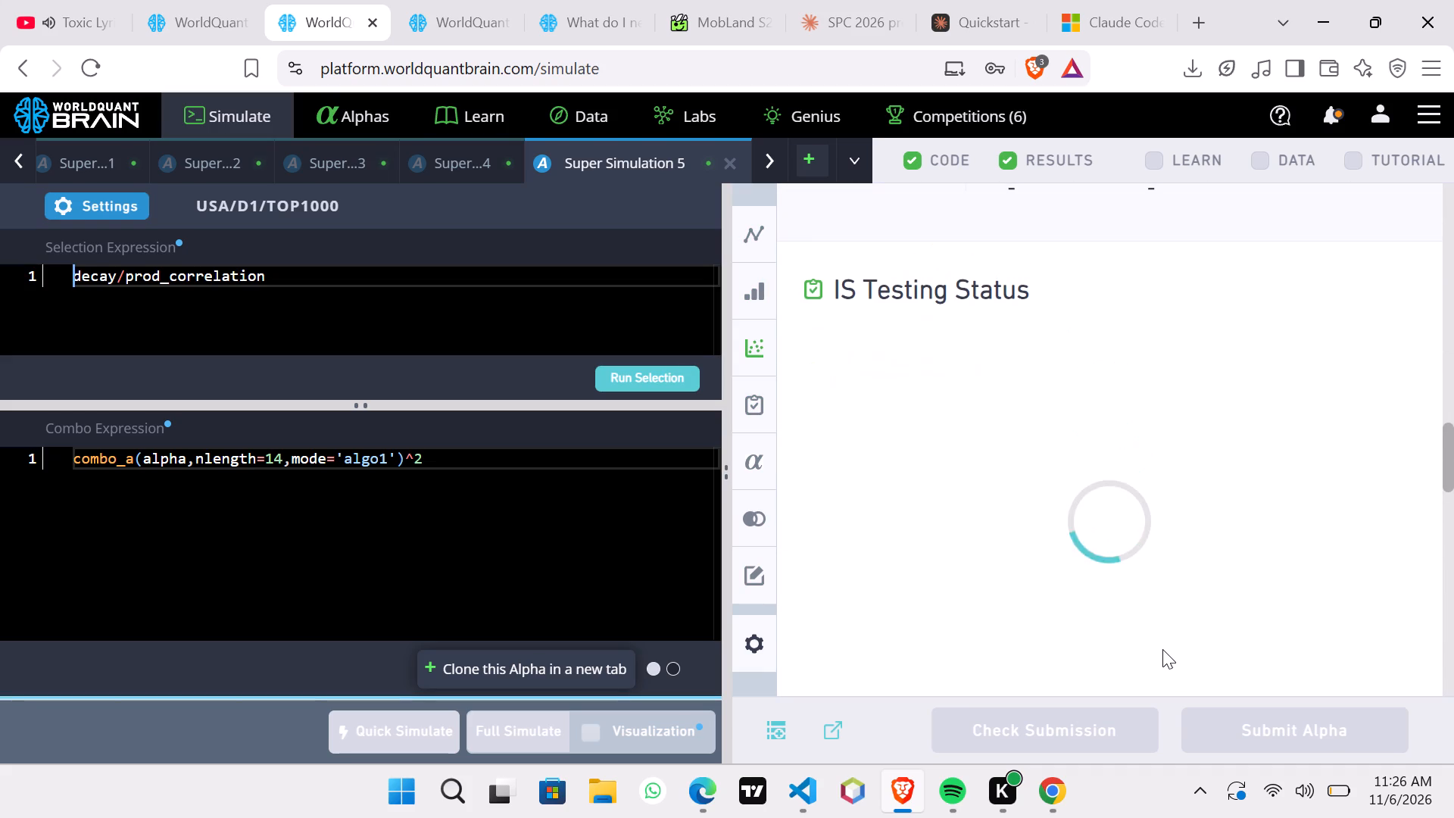
scroll(1162, 649, "down", 2)
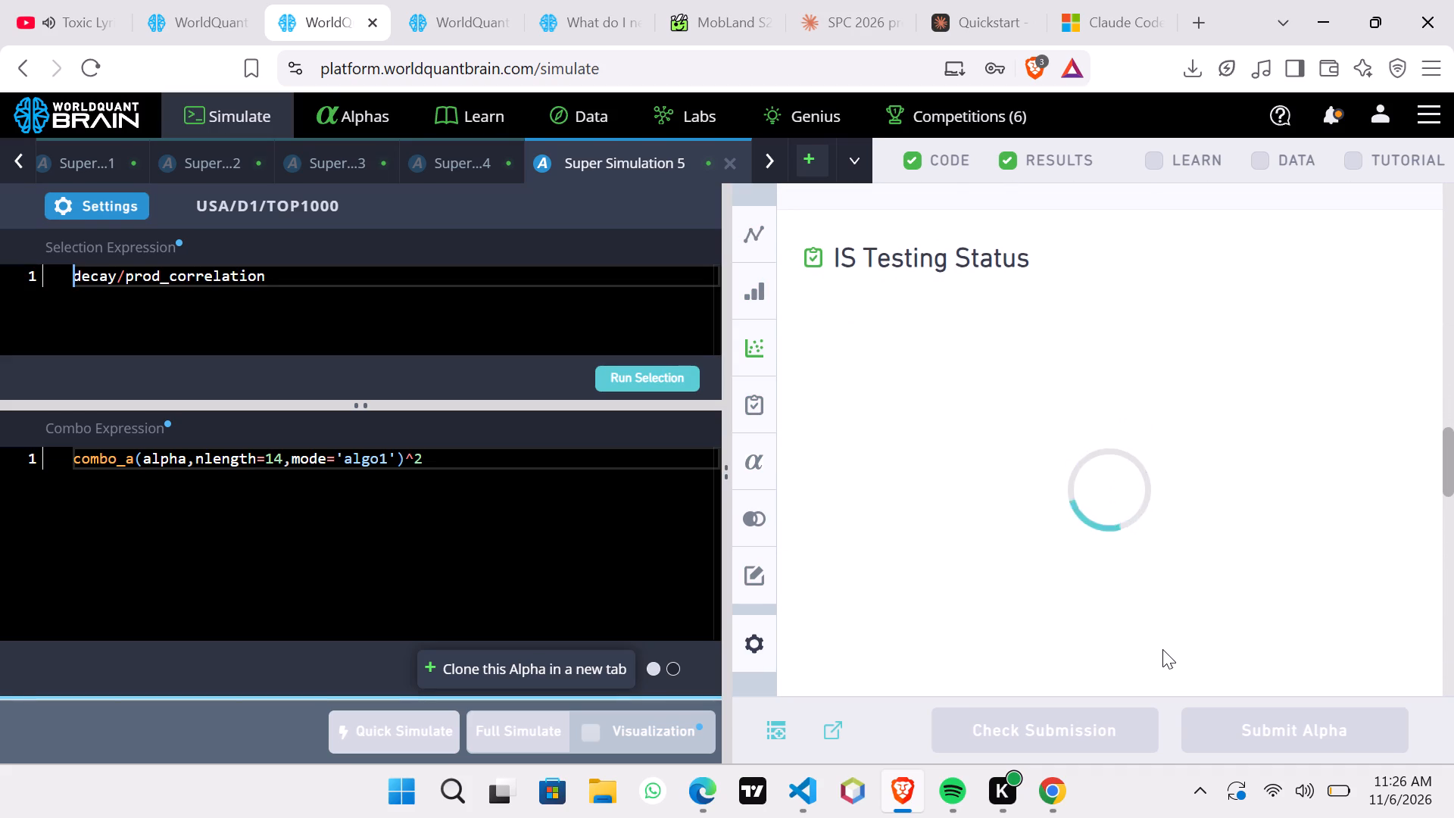
scroll(1162, 649, "down", 4)
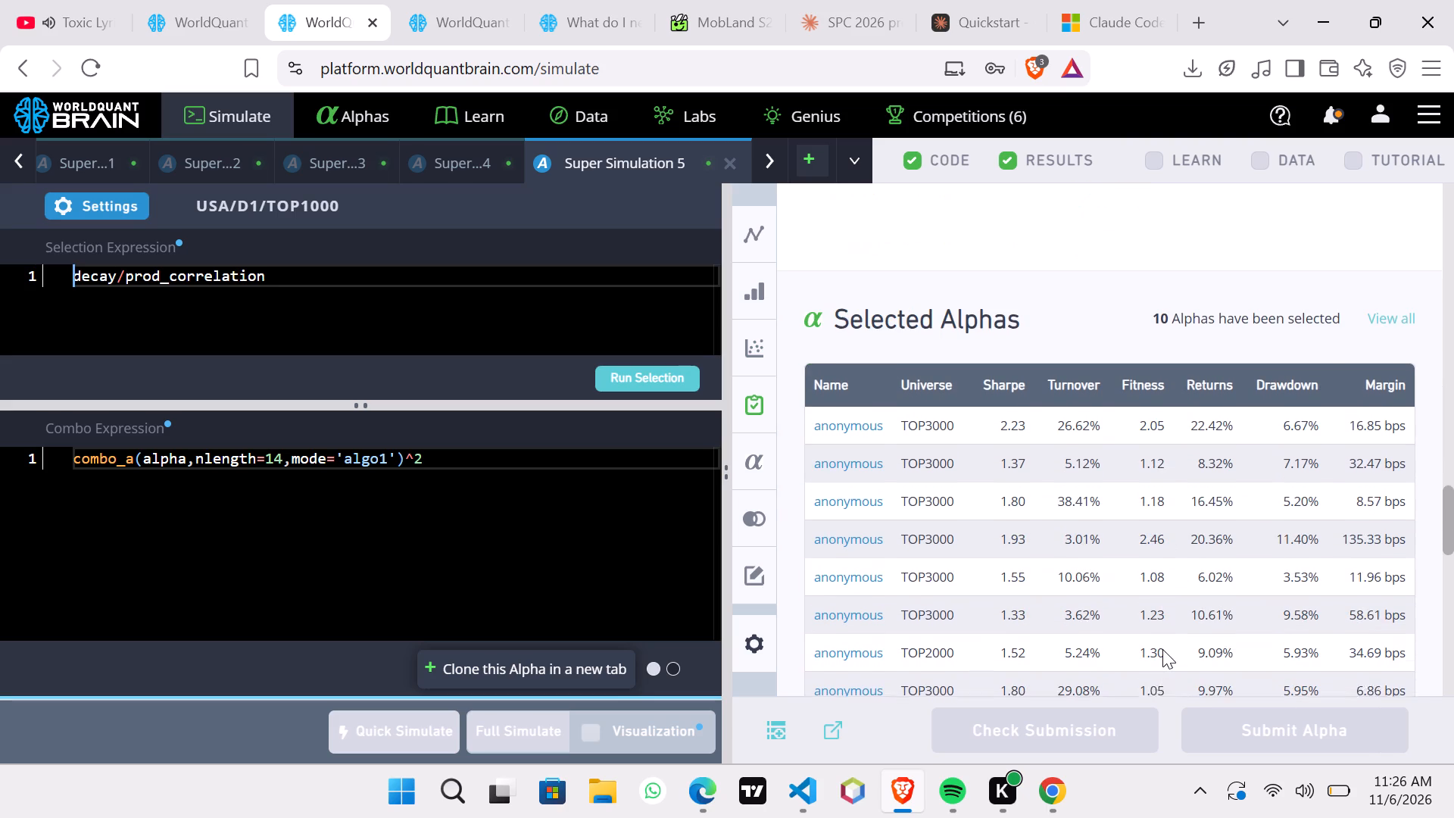
scroll(1162, 649, "down", 2)
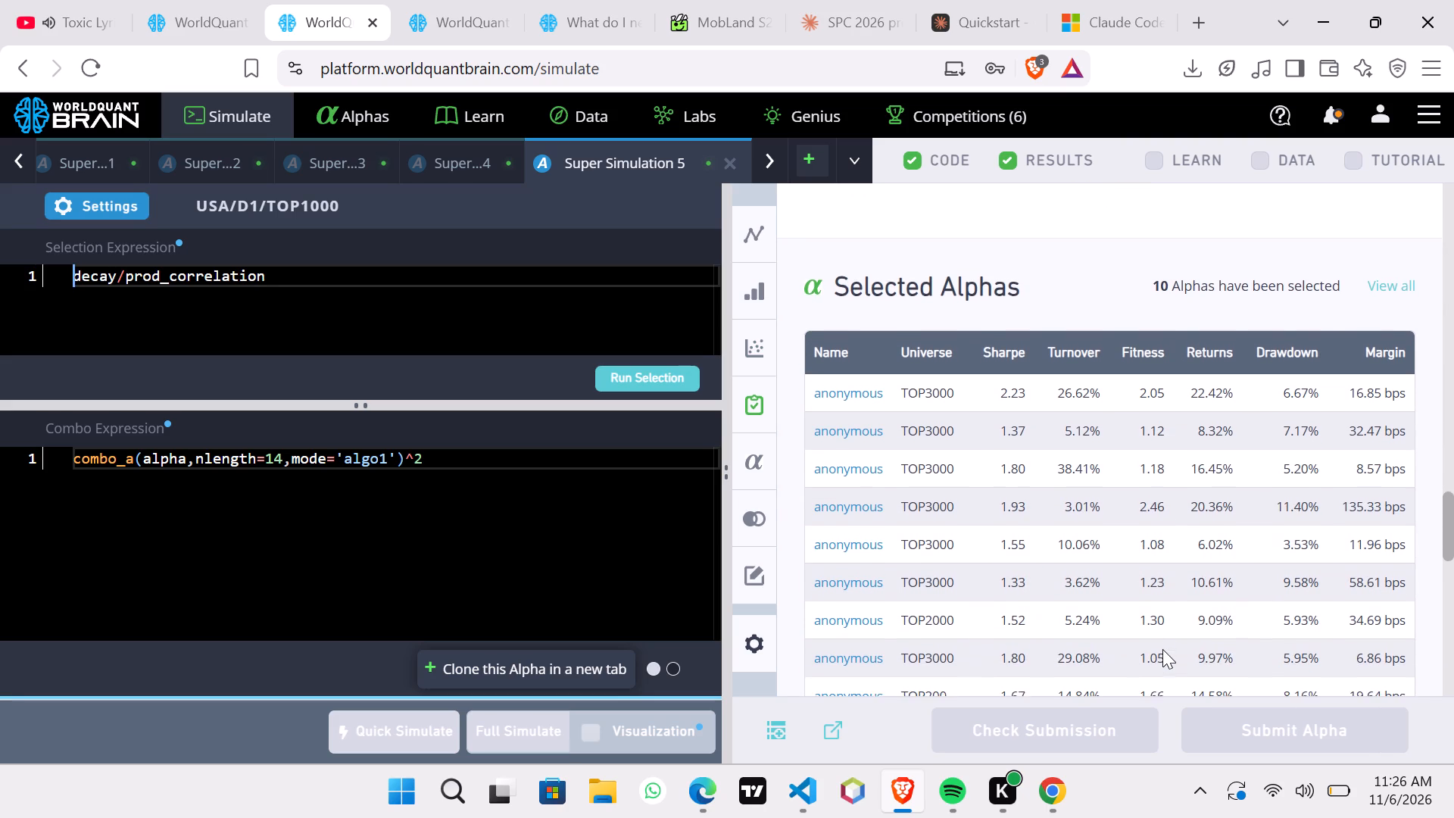
scroll(1162, 649, "down", 4)
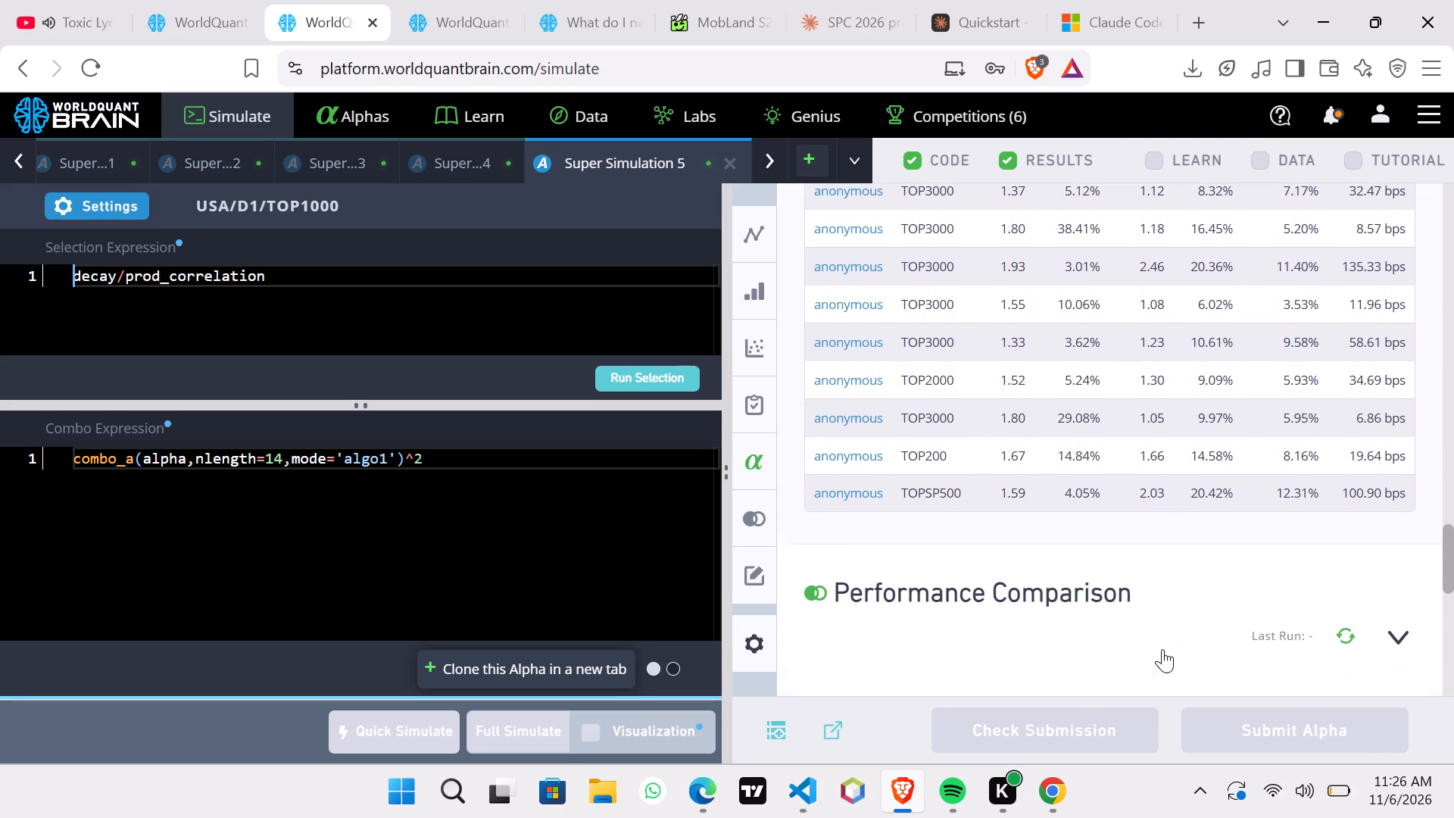
scroll(1162, 649, "down", 2)
Copy Super Simulation 5's alpha ID from its properties and filter the unsubmitted alphas by ID 0mYxKQWr.
scroll(1162, 649, "up", 1)
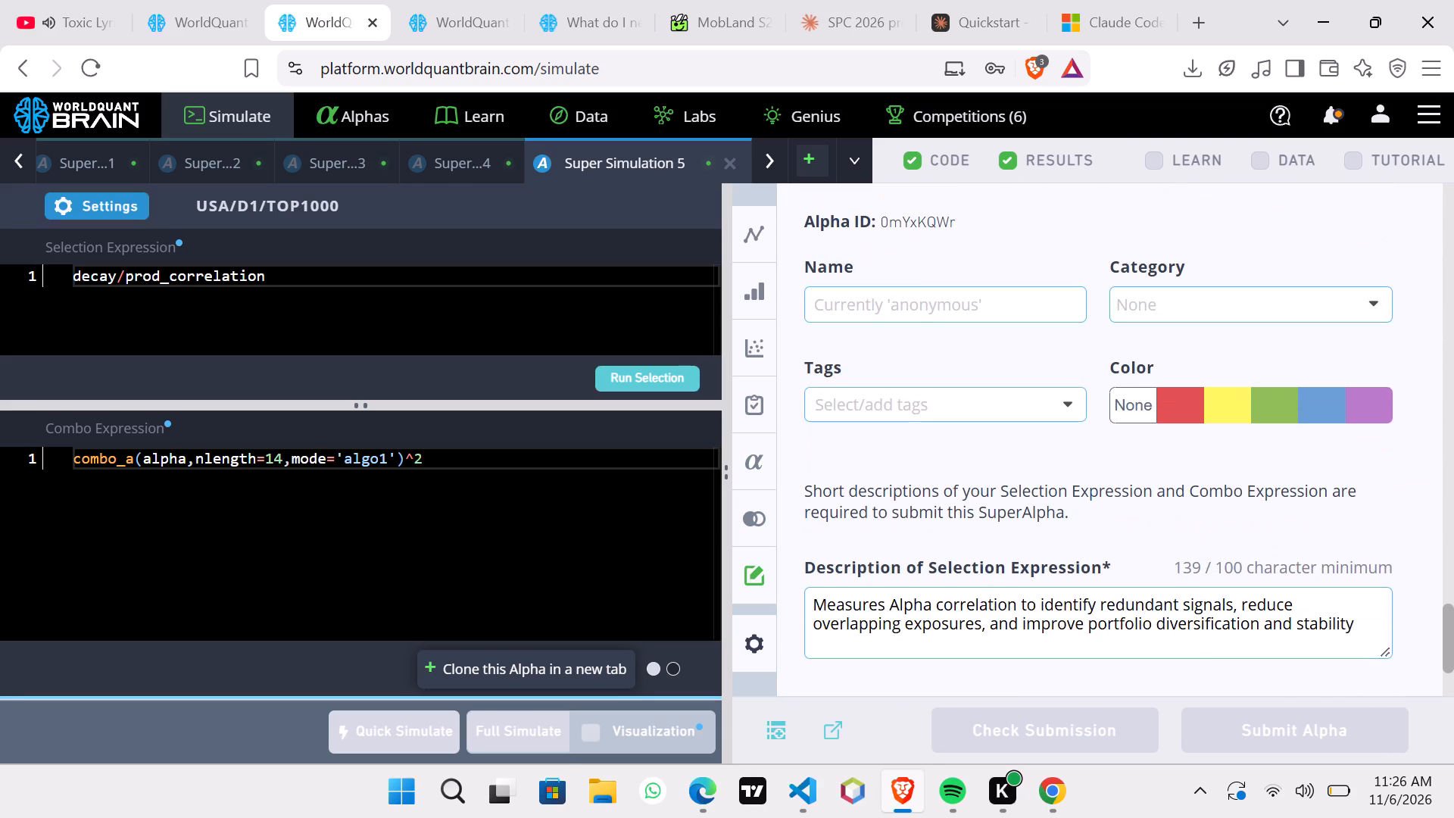
scroll(1162, 649, "up", 1)
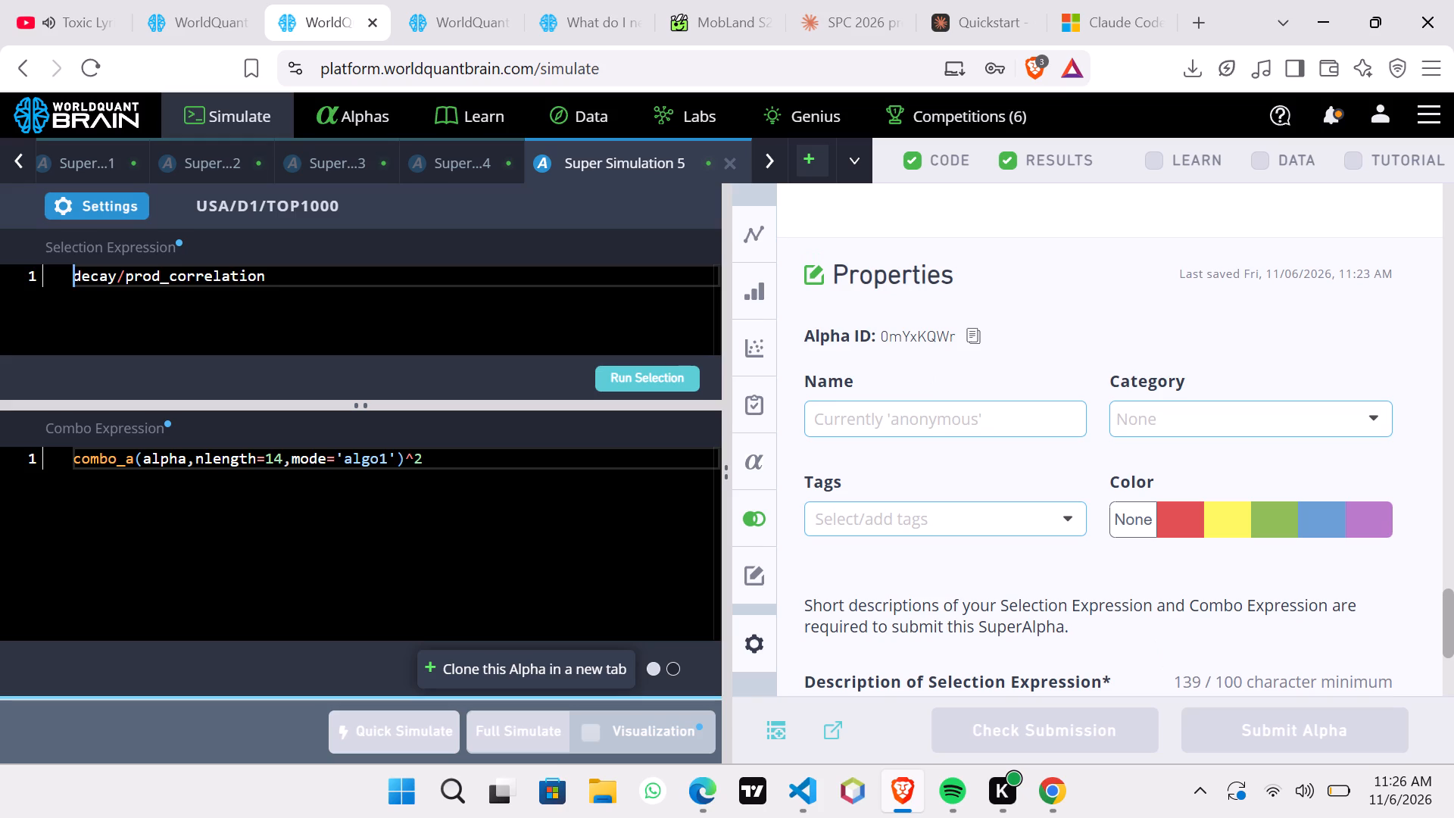
left_click(972, 339)
left_click(353, 118)
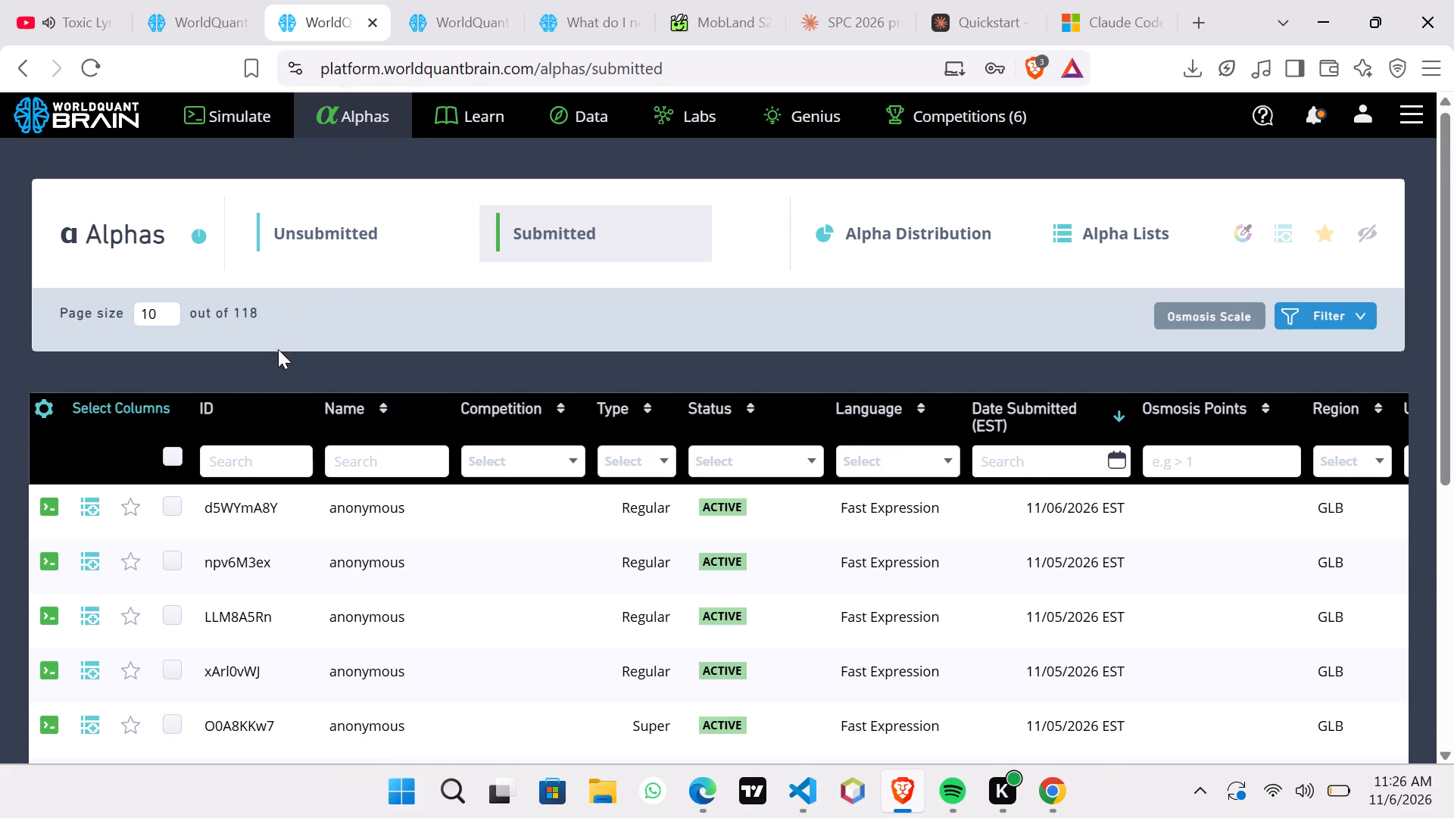
left_click(333, 249)
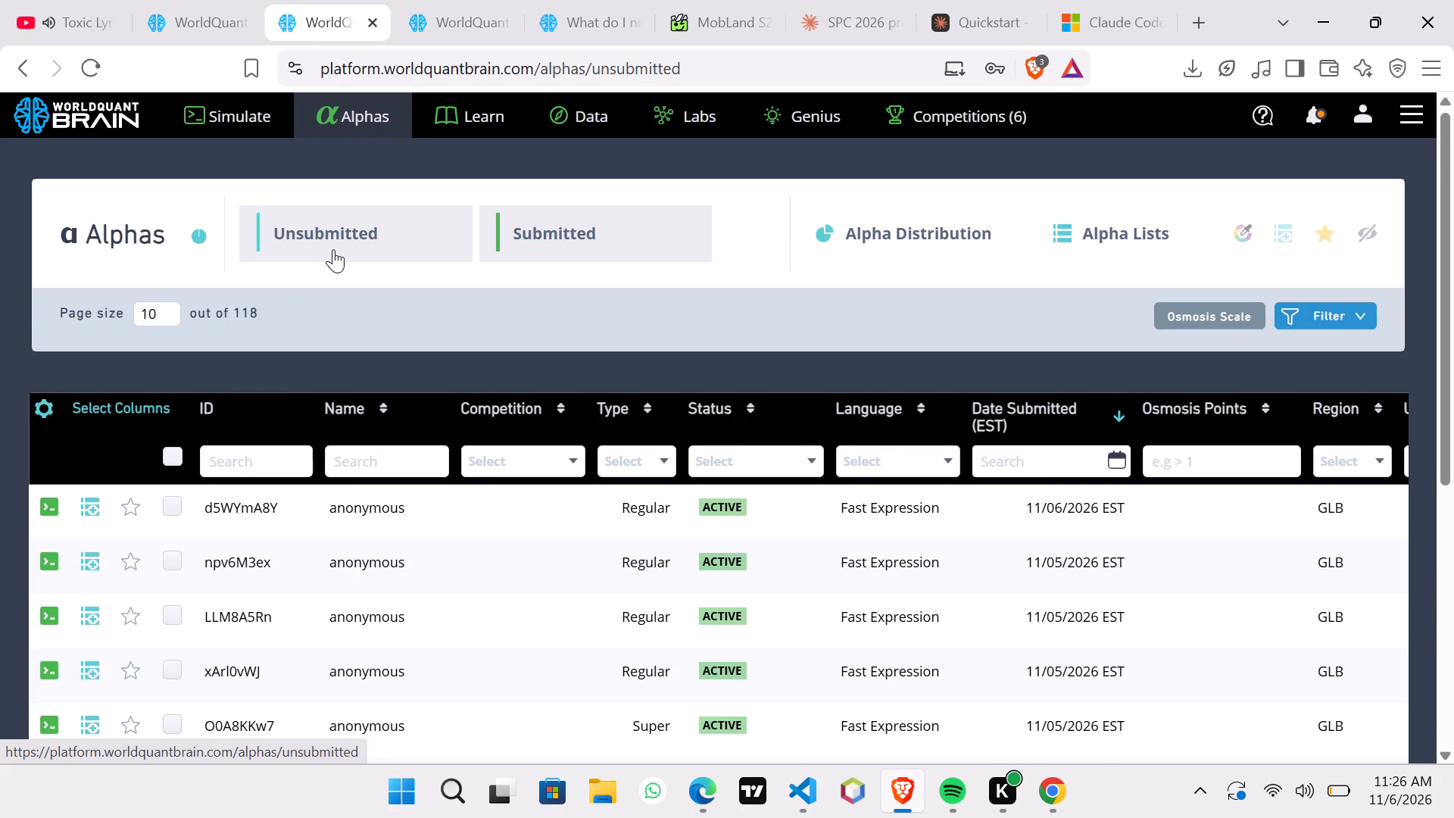
left_click(333, 249)
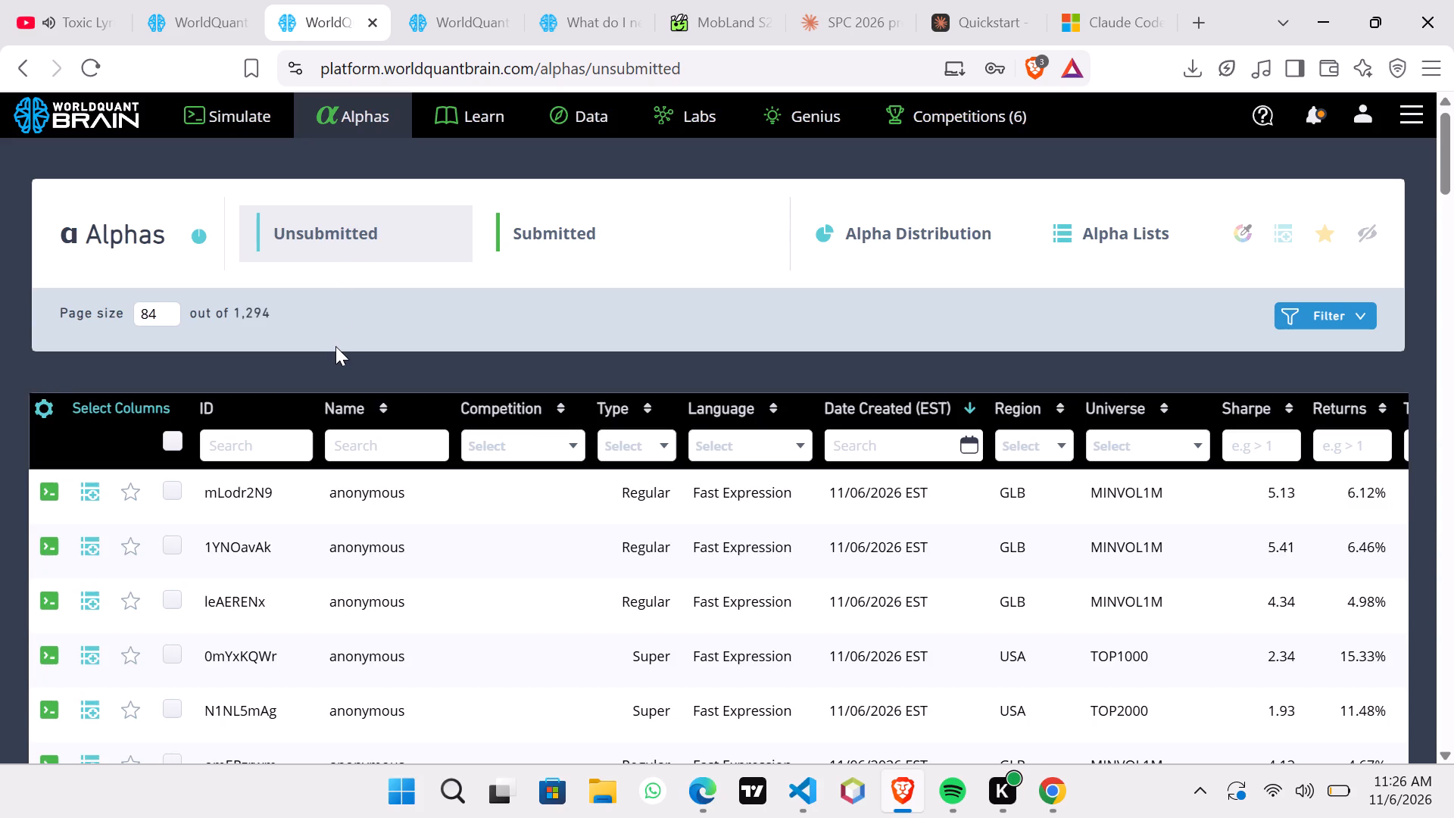
left_click(251, 433)
key("ctrl+v")
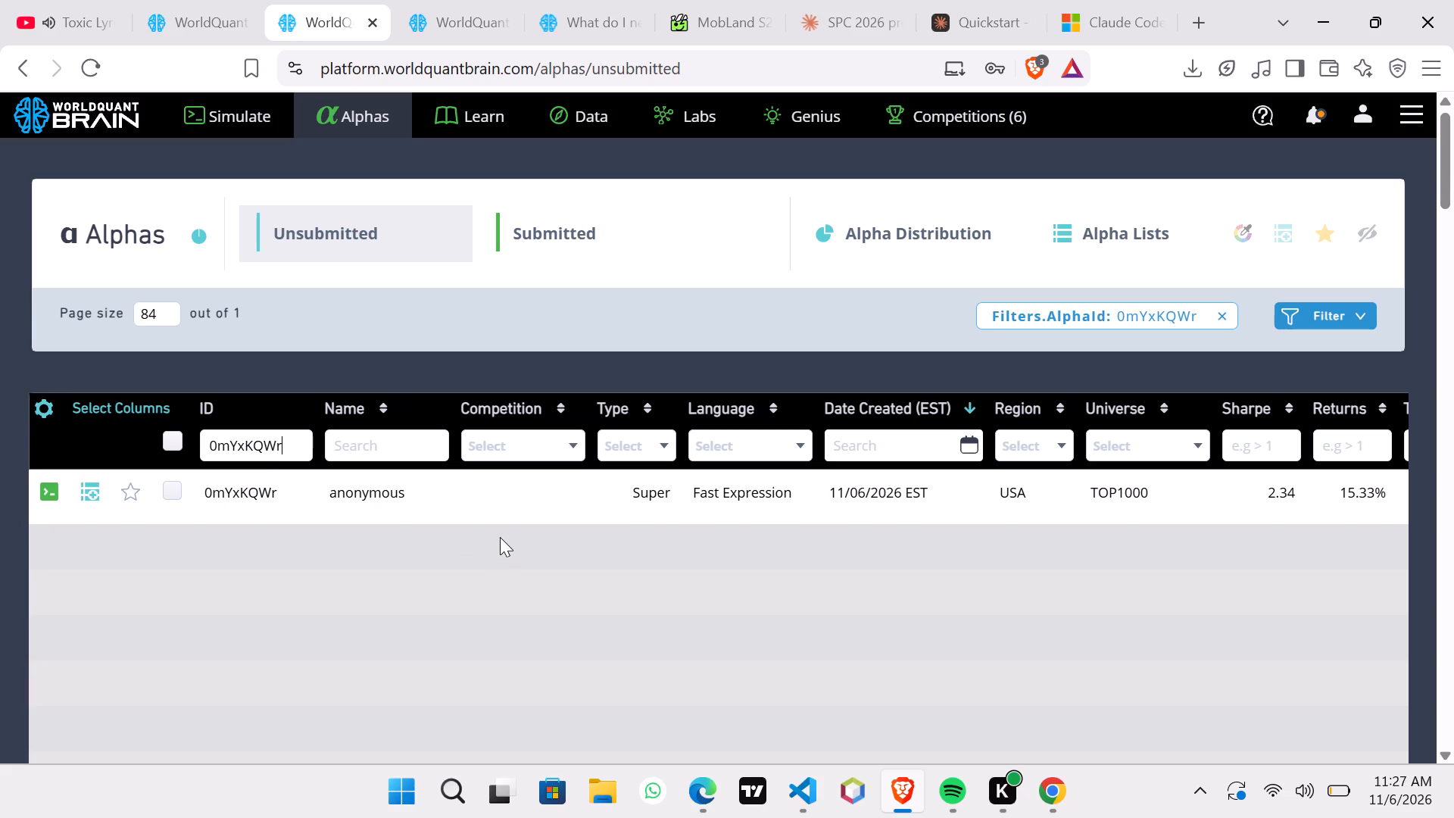
Open SuperAlpha 0mYxKQWr from the unsubmitted list, show its test period, and run its Prod Correlation check.
left_click(477, 489)
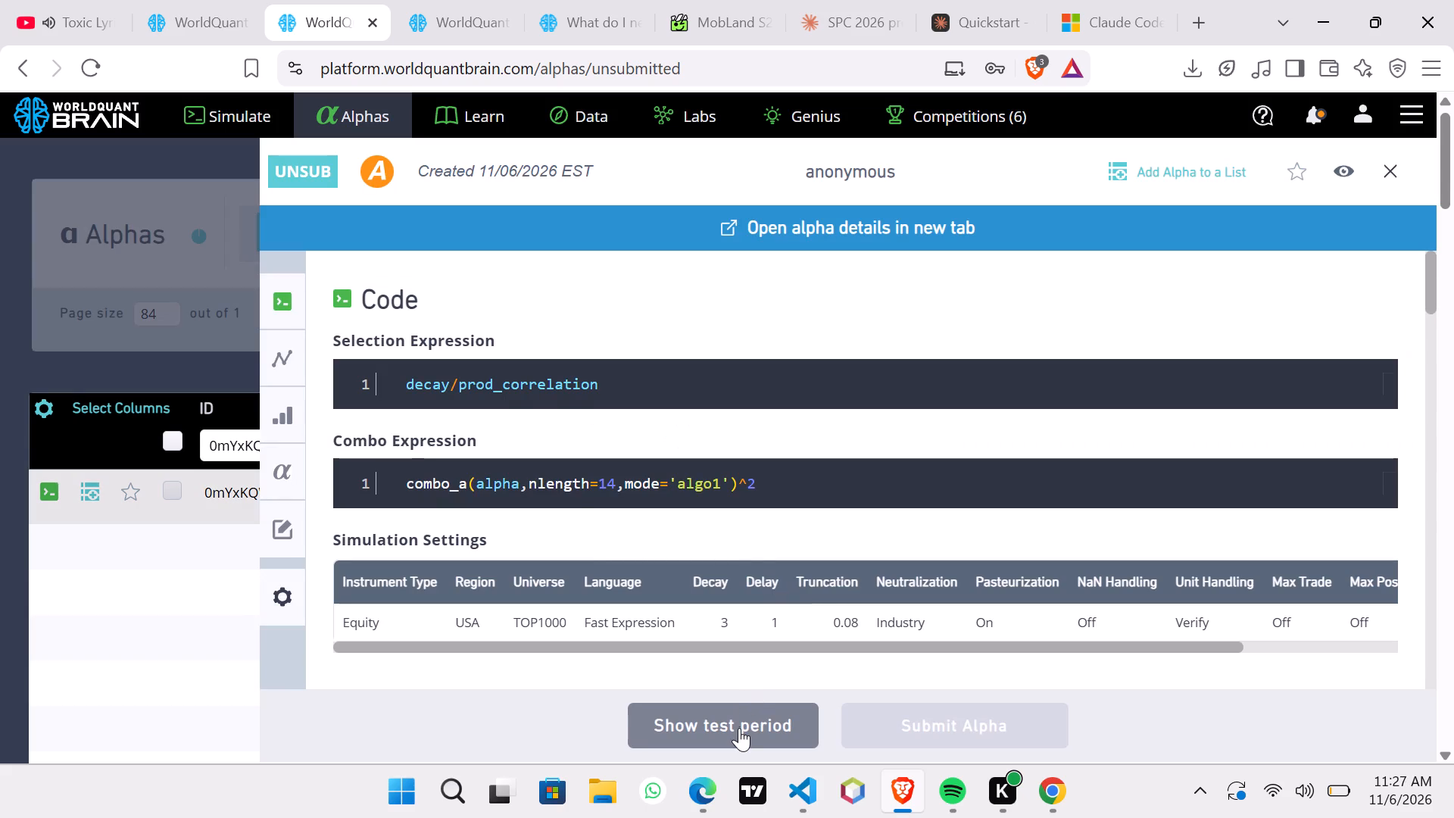
left_click(739, 728)
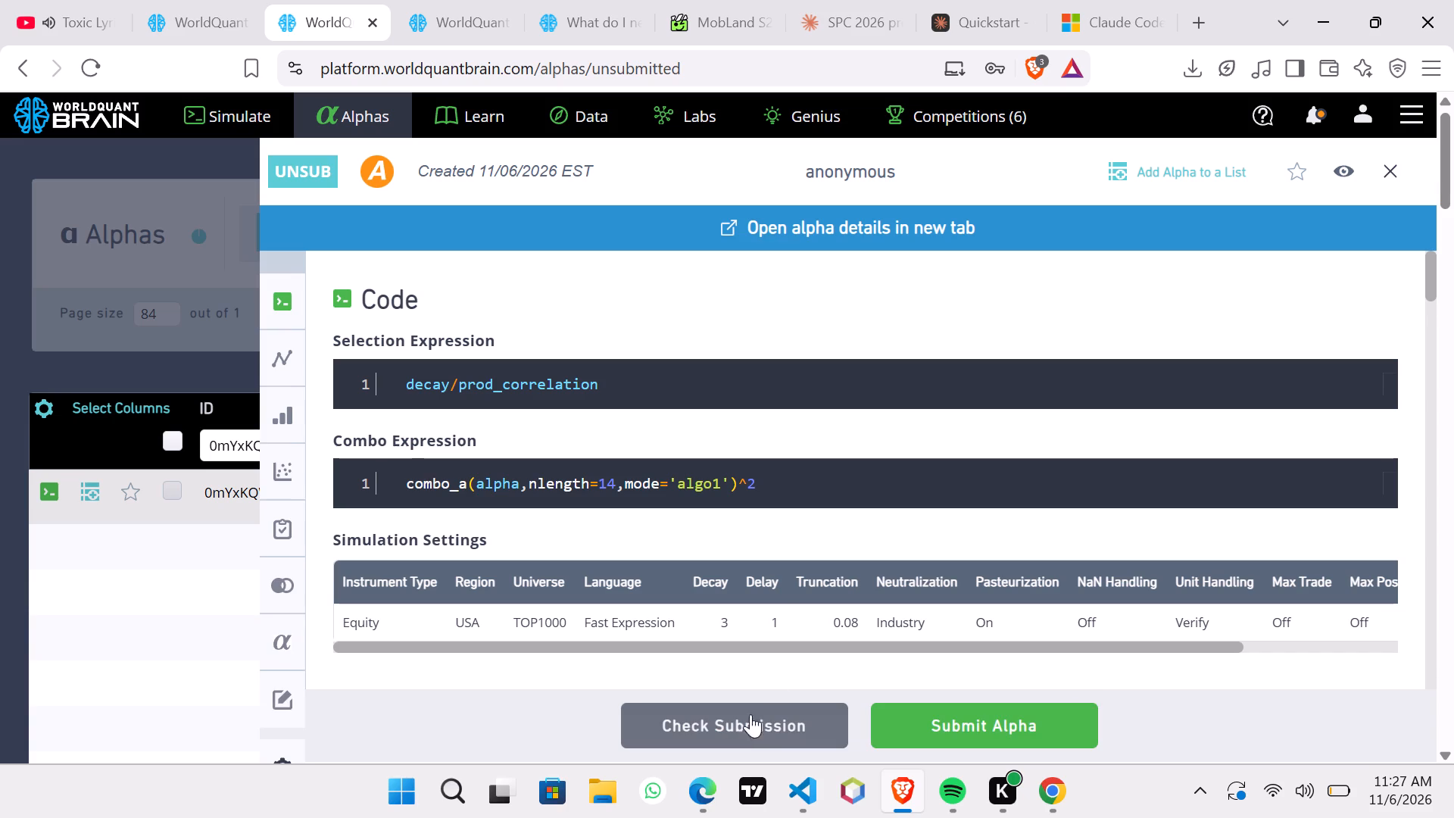
scroll(866, 552, "down", 1)
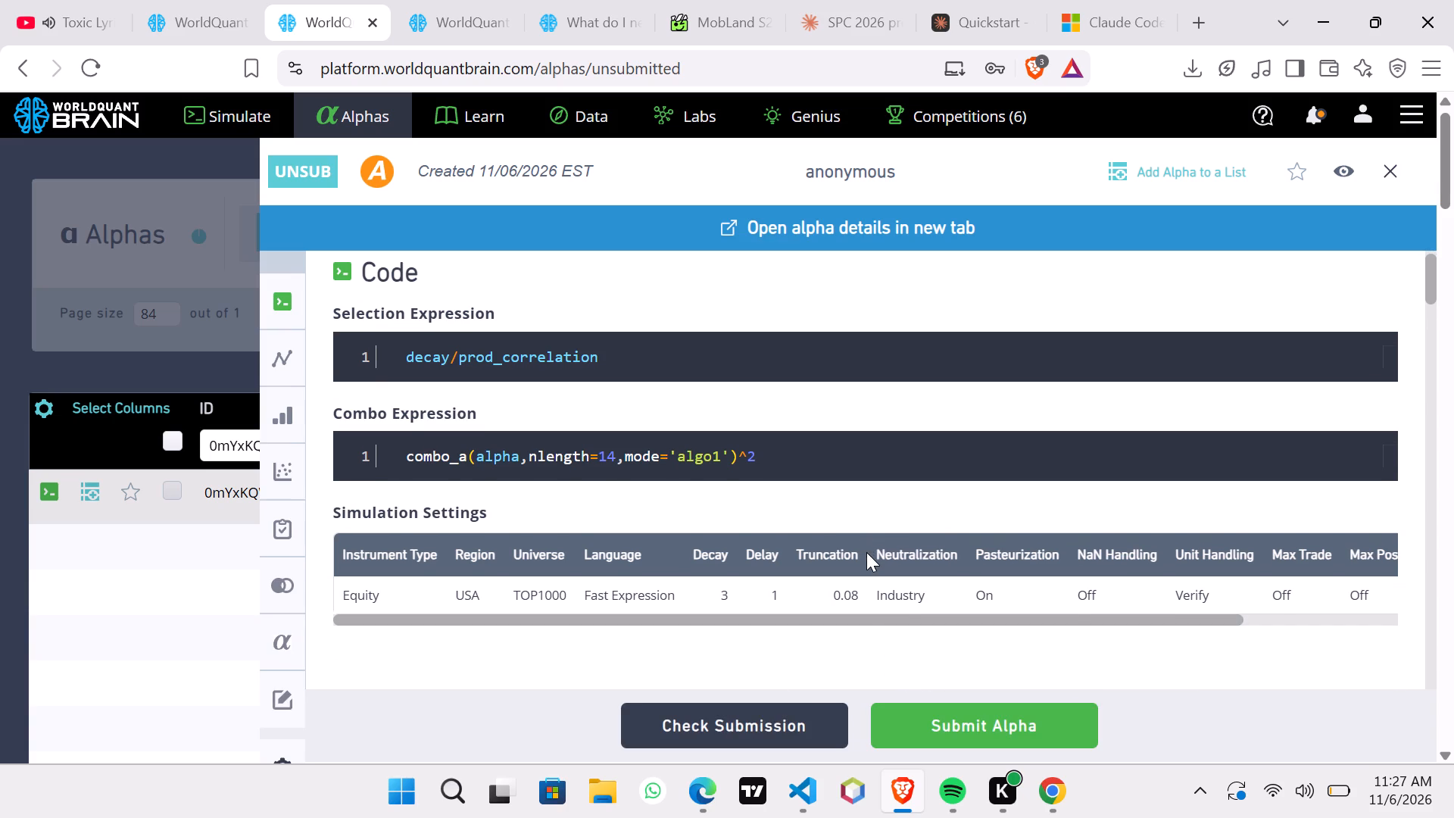
scroll(866, 552, "down", 5)
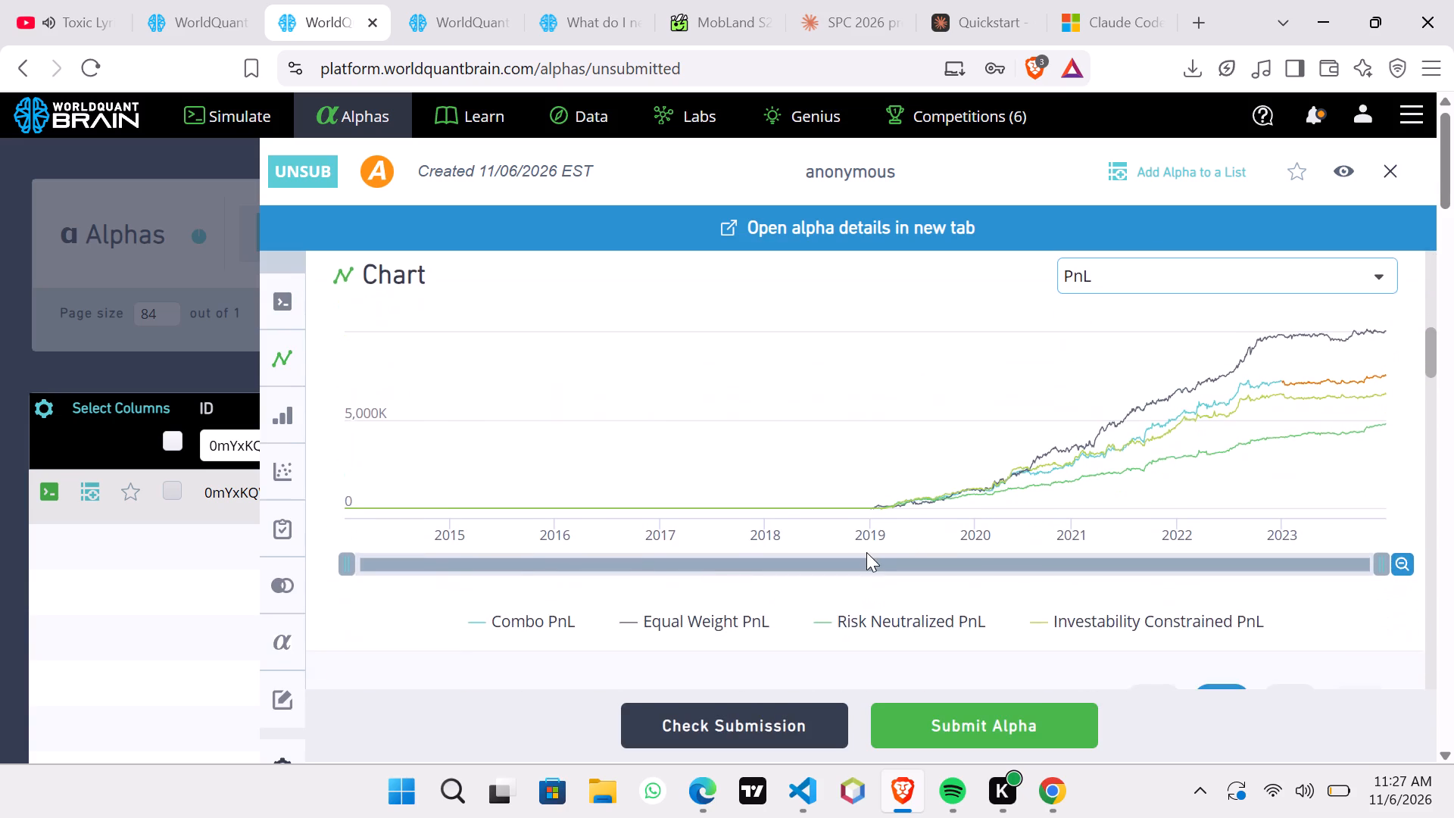
scroll(866, 552, "down", 3)
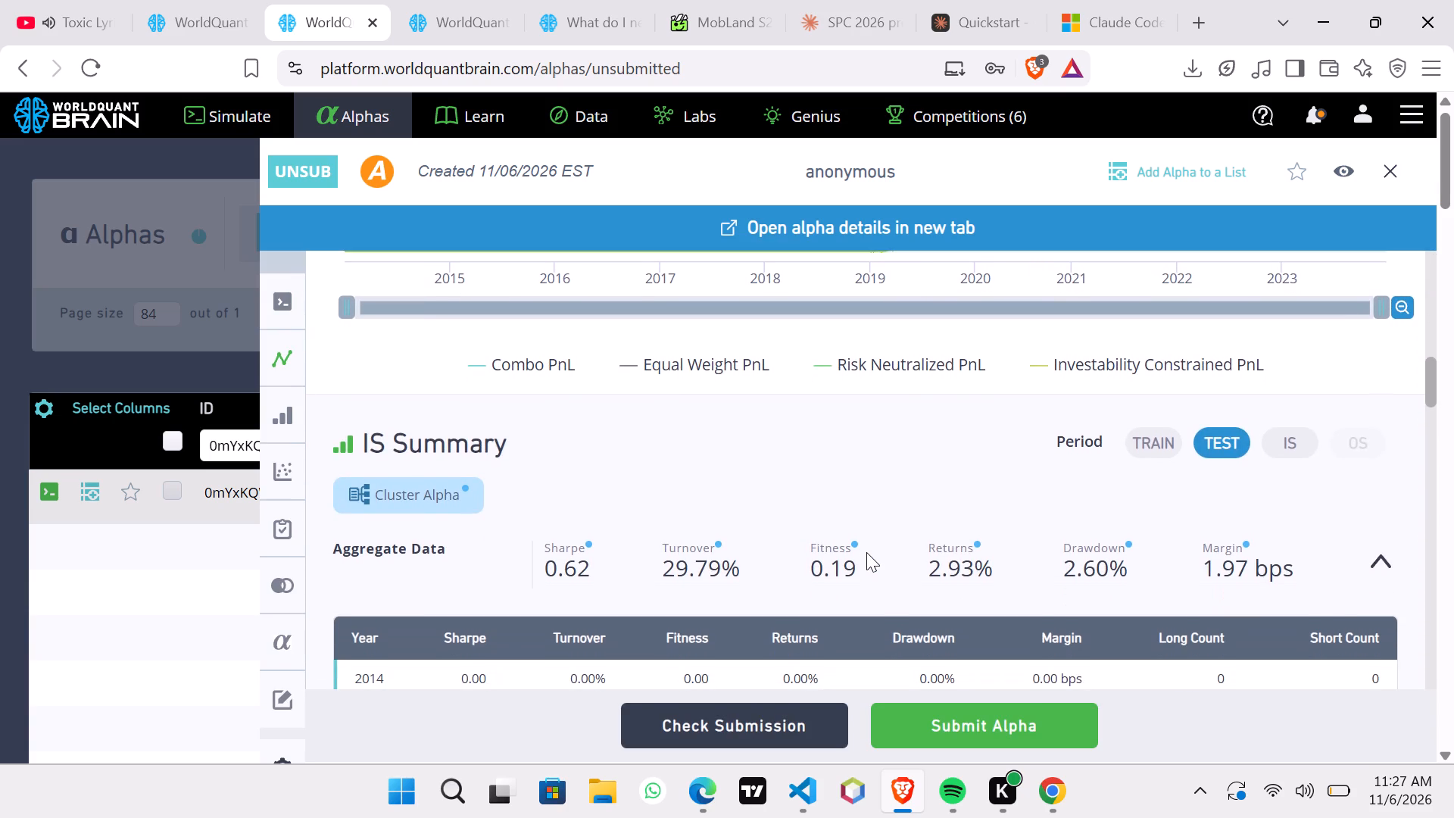
scroll(866, 552, "down", 5)
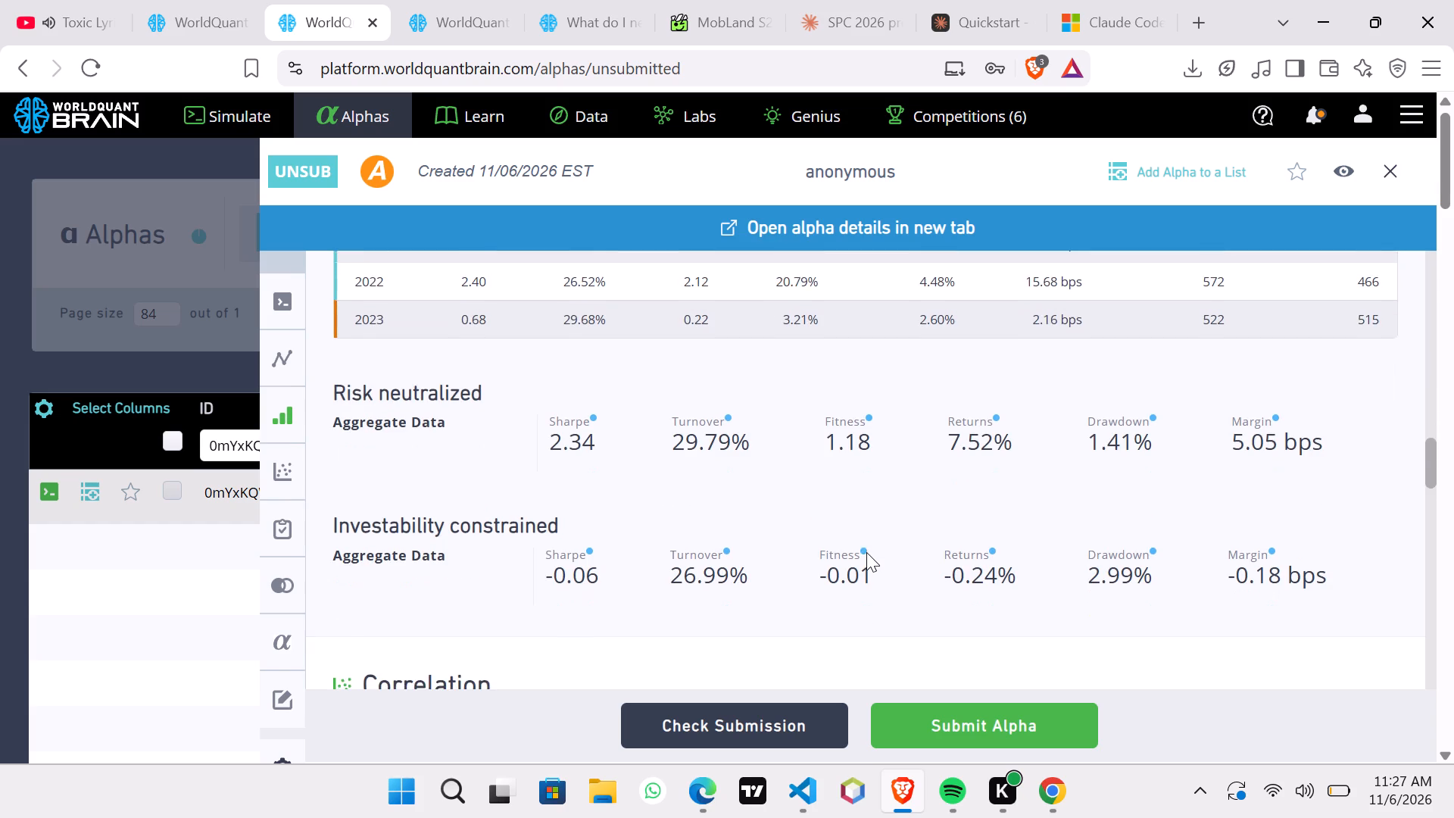
scroll(866, 552, "down", 3)
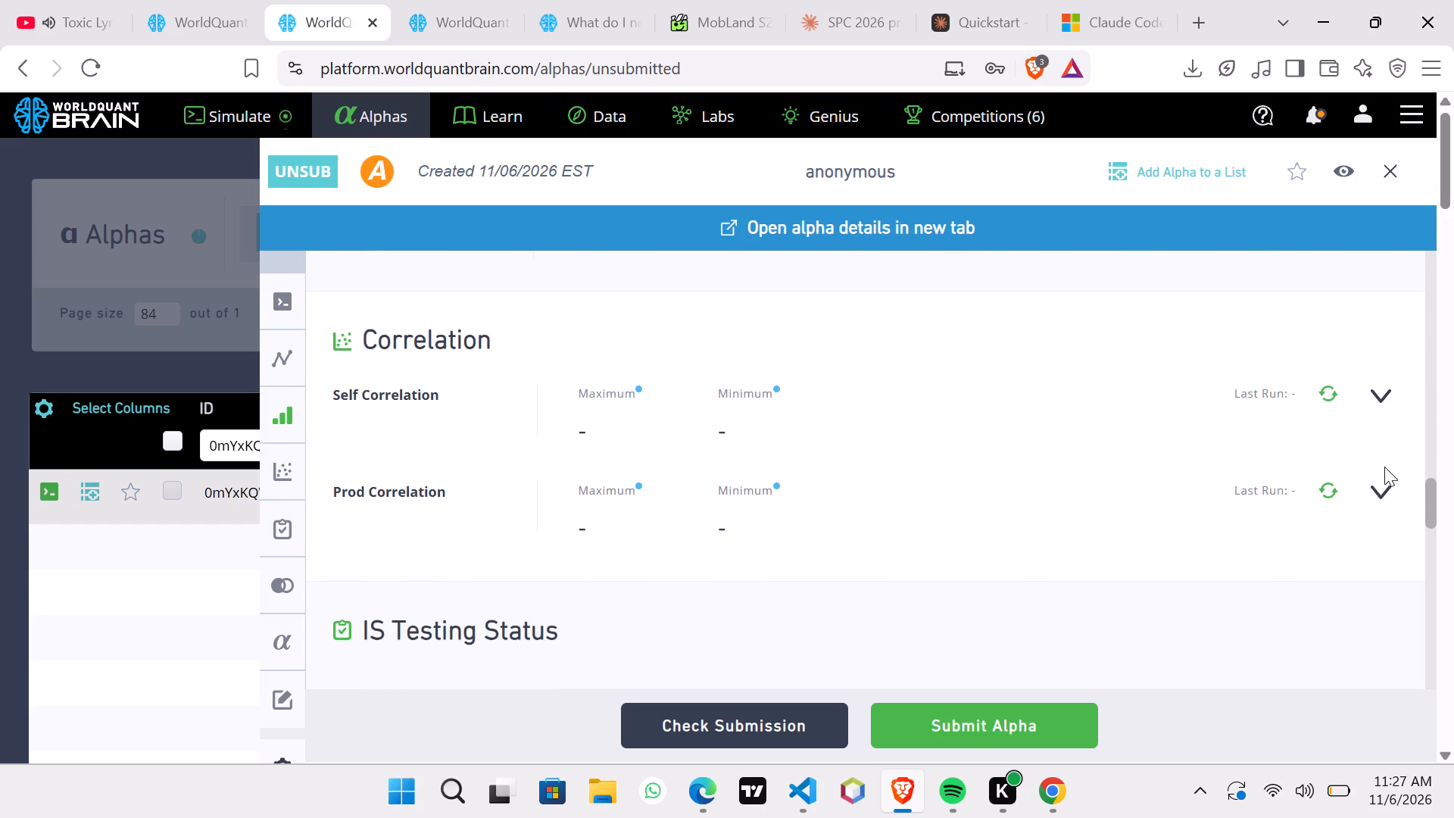
left_click(1323, 493)
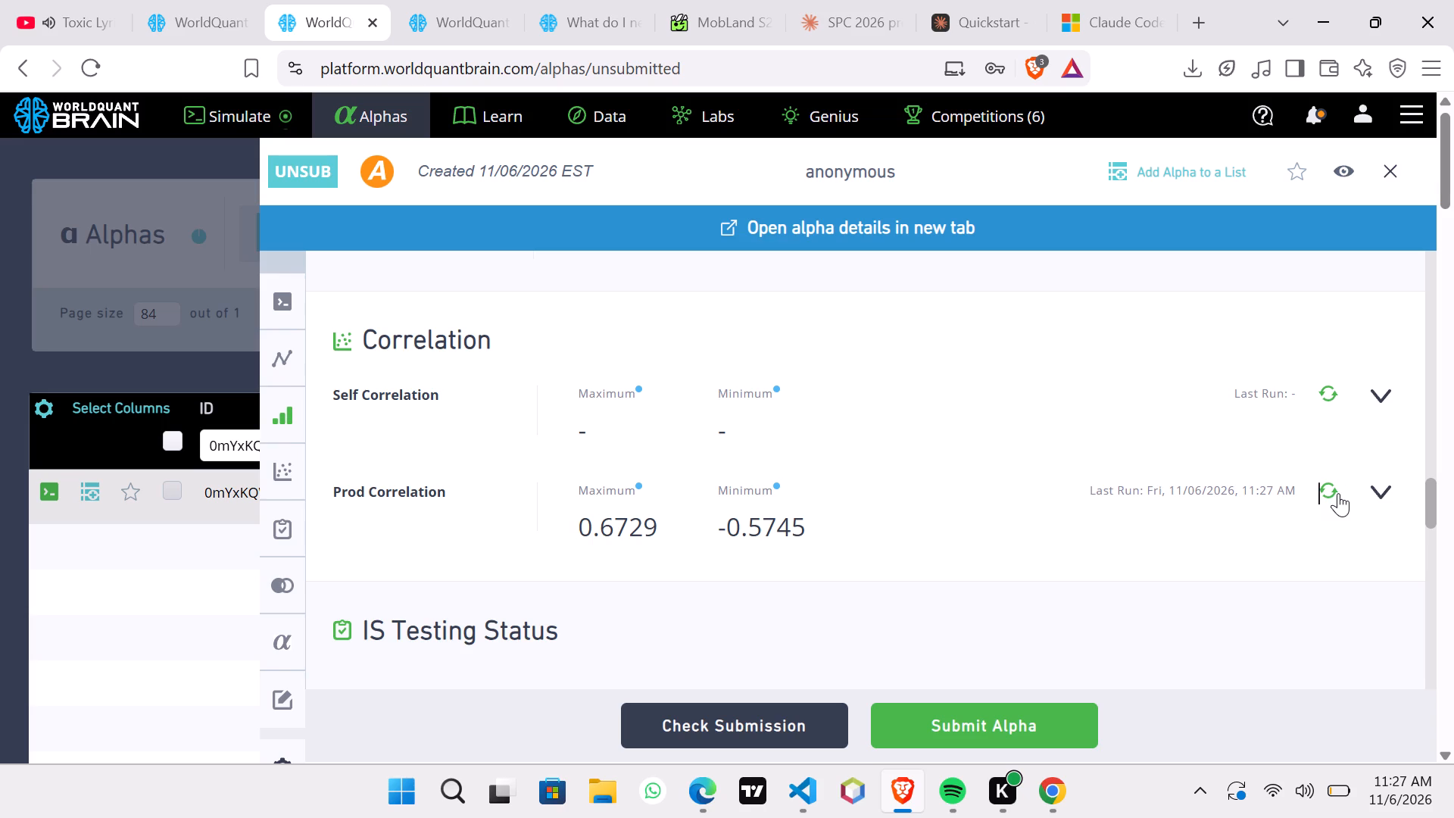
scroll(1062, 328, "up", 5)
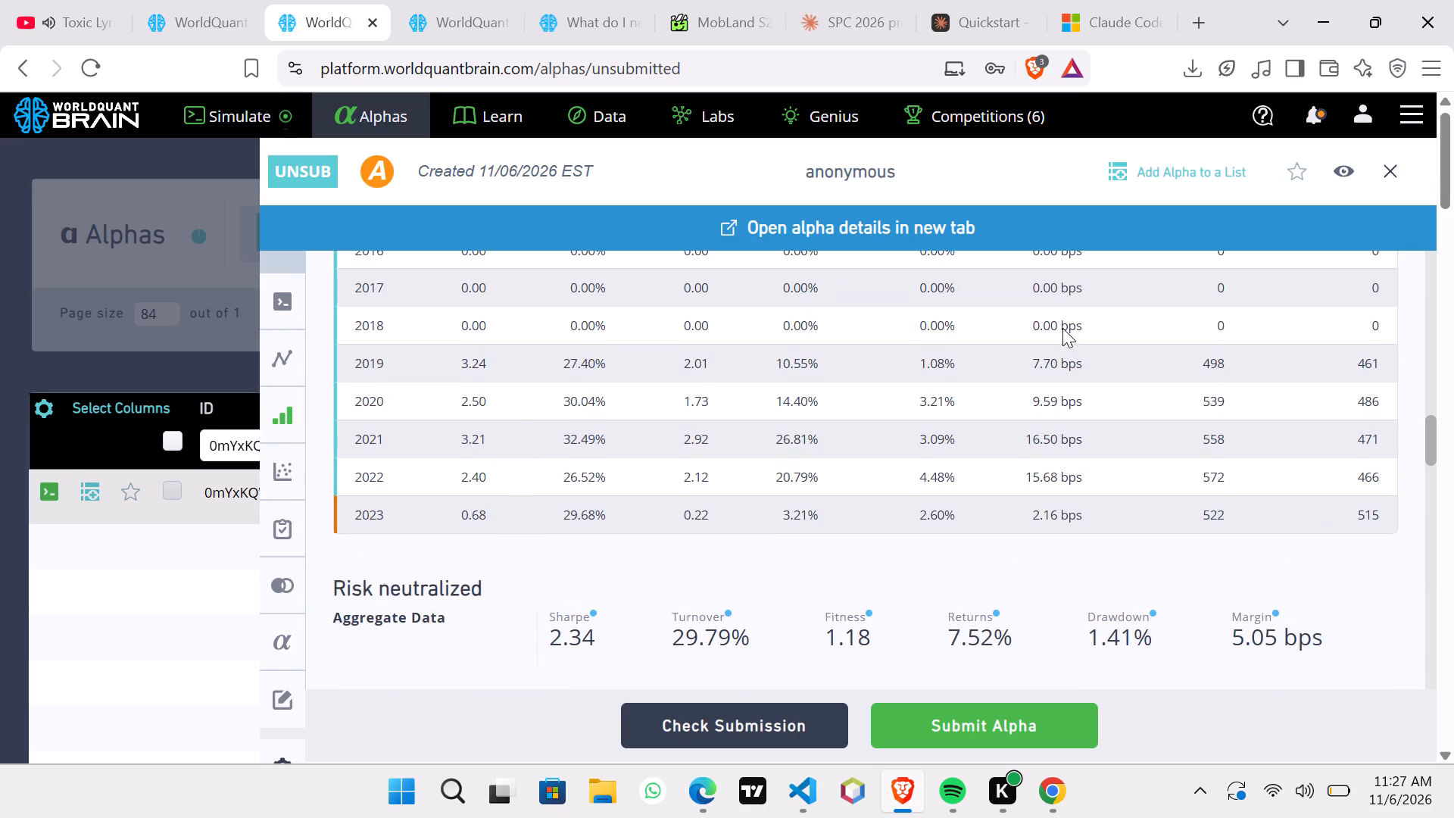
left_click(944, 730)
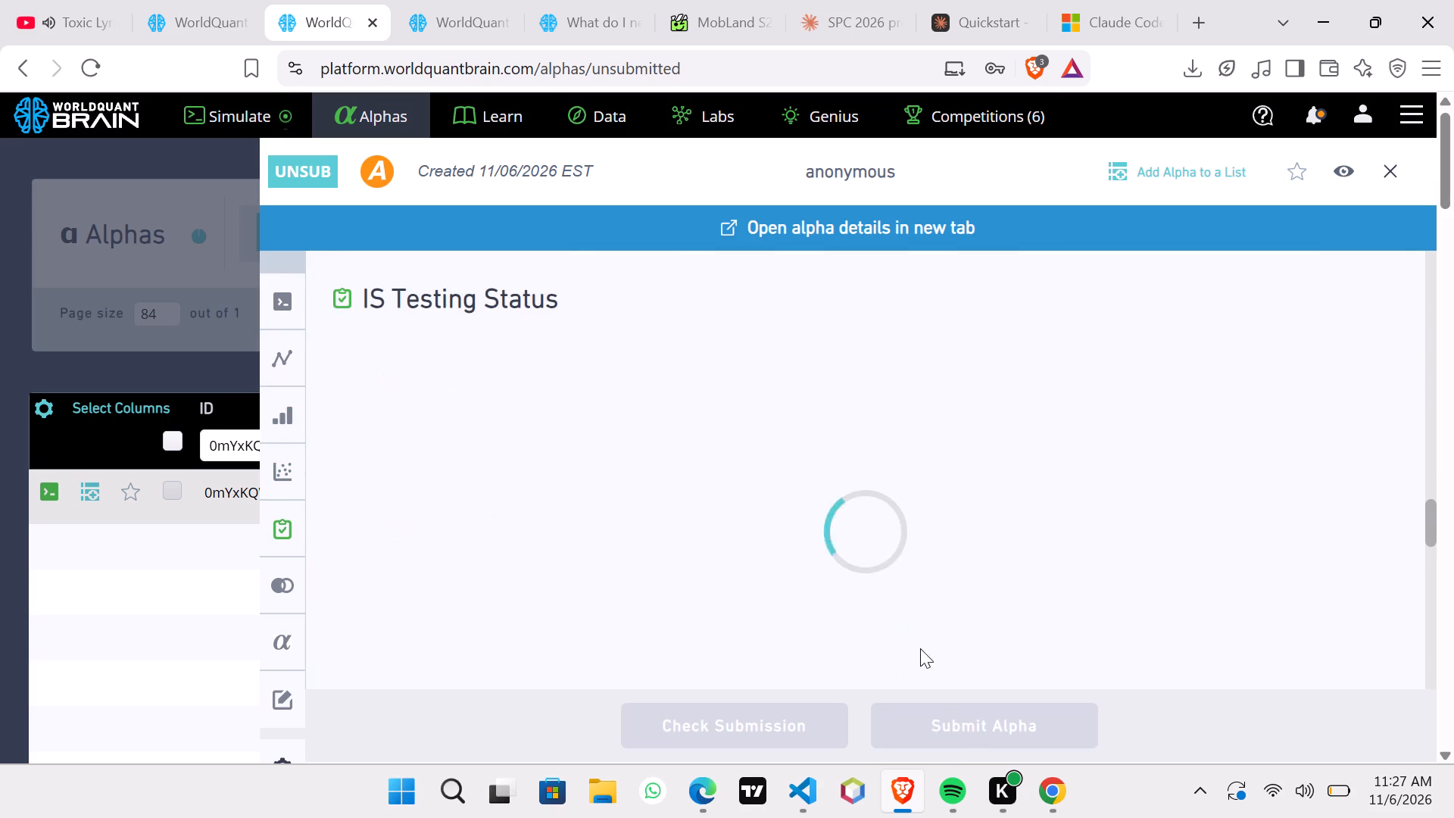
Look over the SuperAlpha's Properties, expression descriptions and IS Testing Status during the submission, and close its details.
scroll(895, 554, "down", 8)
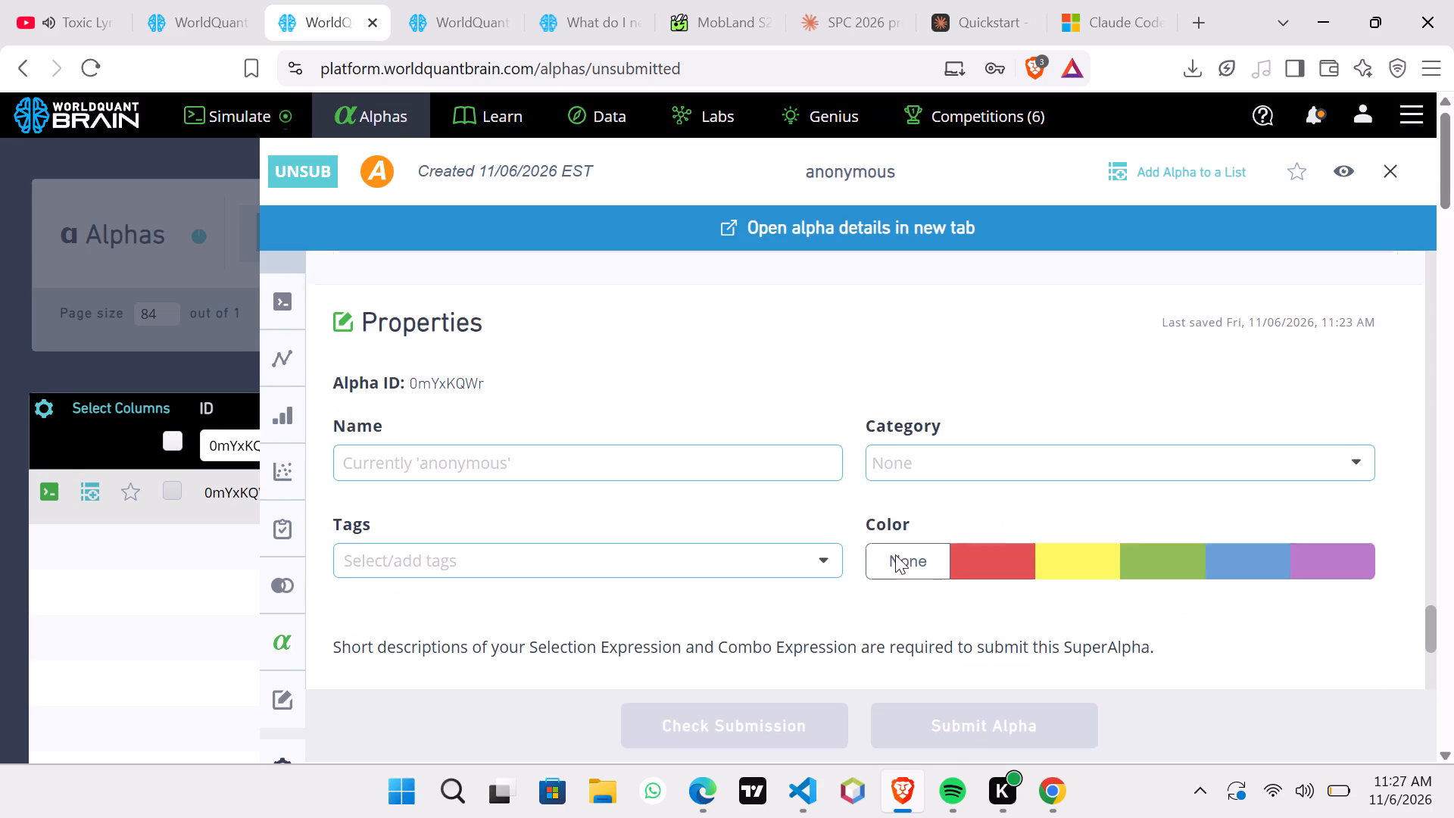
scroll(895, 554, "down", 3)
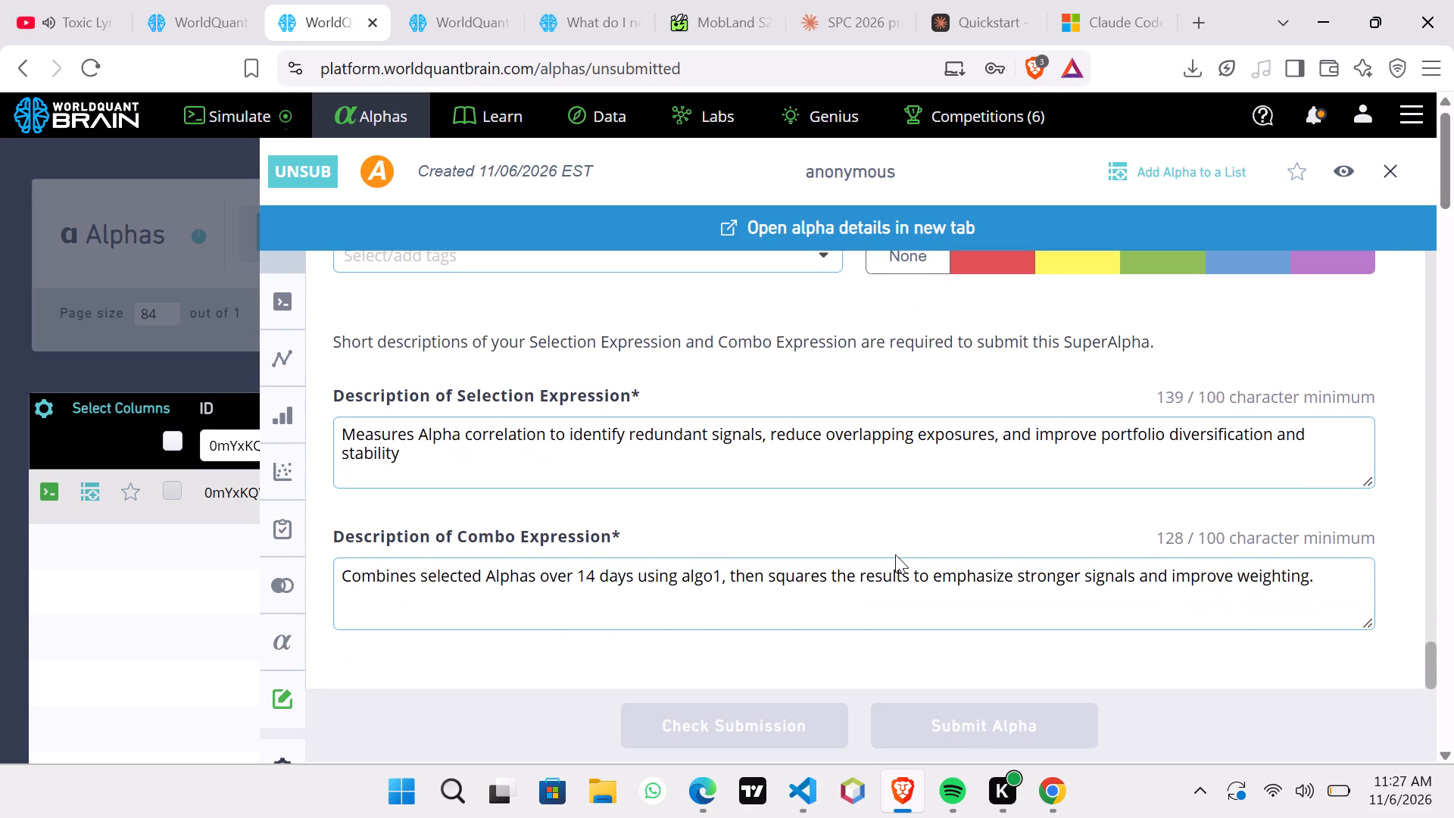
scroll(895, 554, "up", 10)
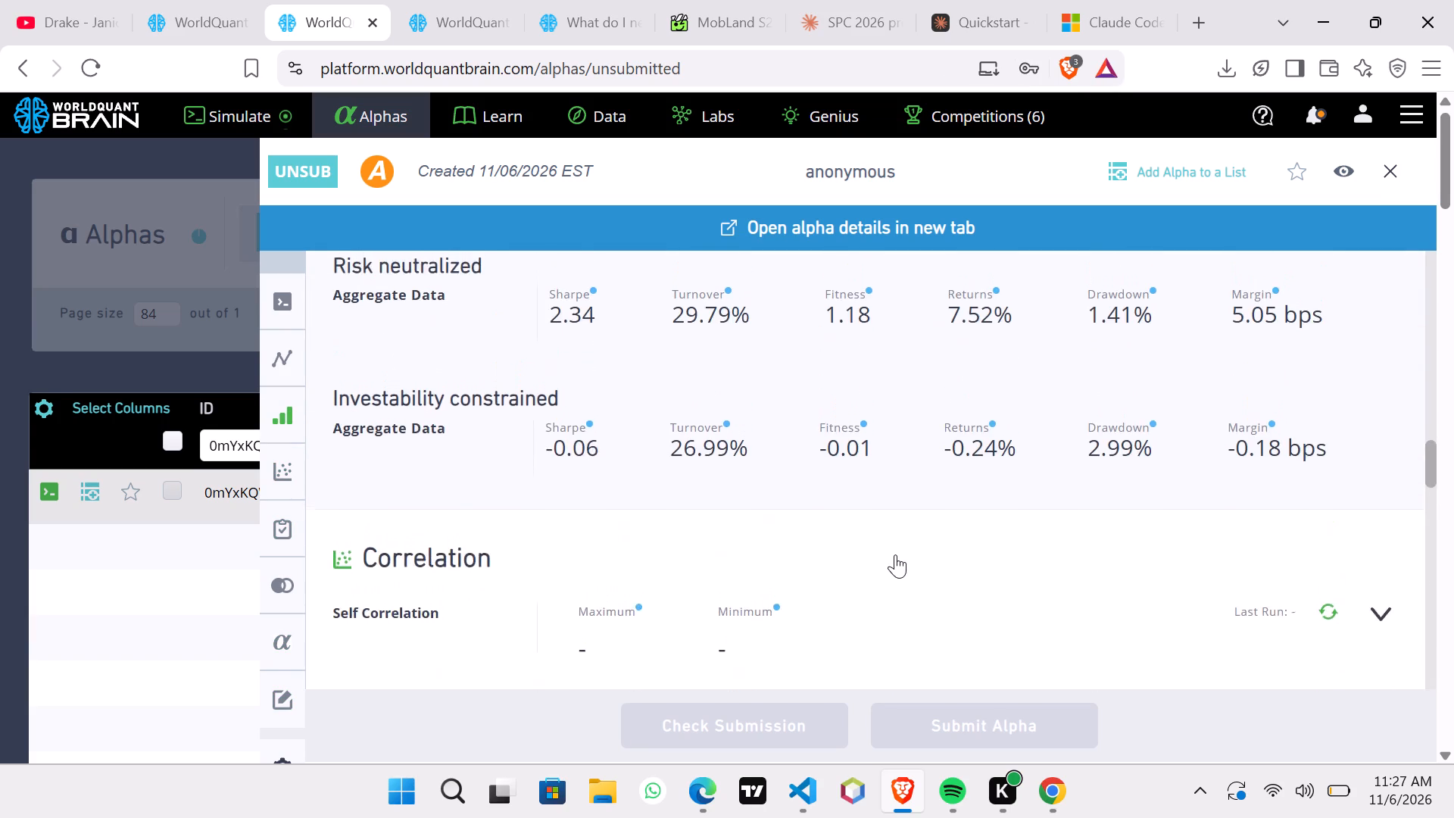
scroll(895, 554, "down", 4)
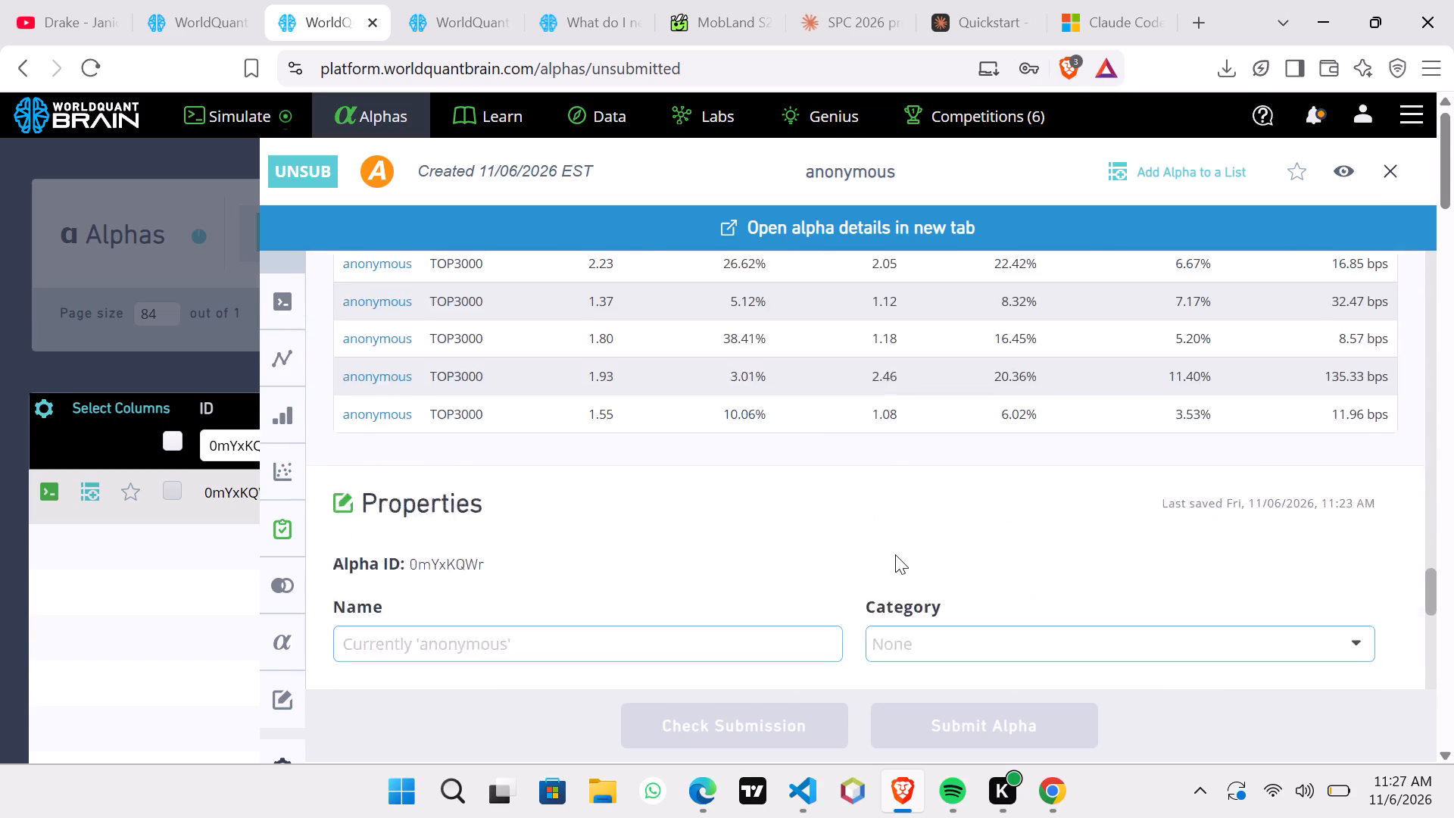
scroll(895, 554, "down", 1)
scroll(895, 554, "up", 2)
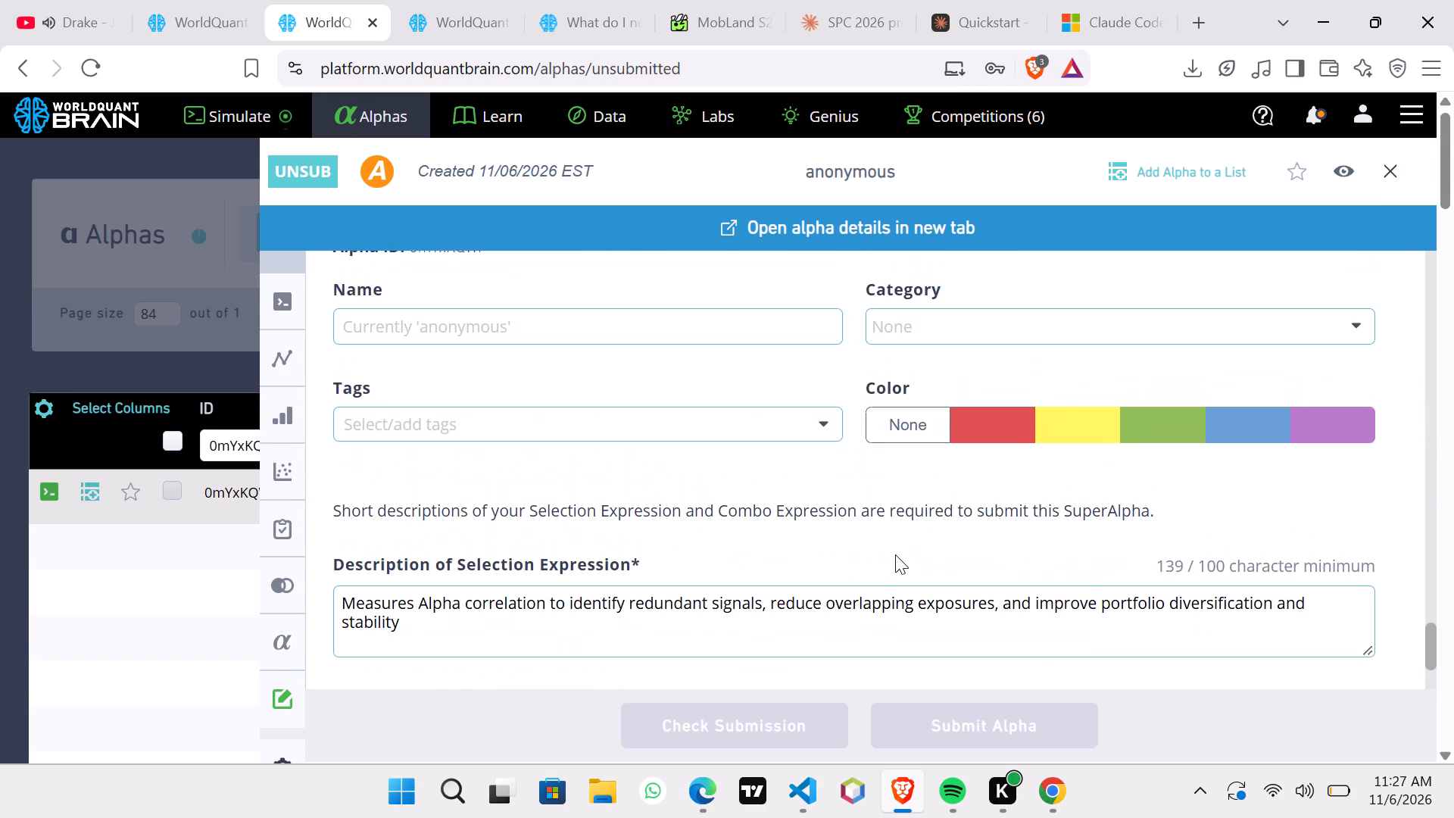
scroll(895, 554, "up", 8)
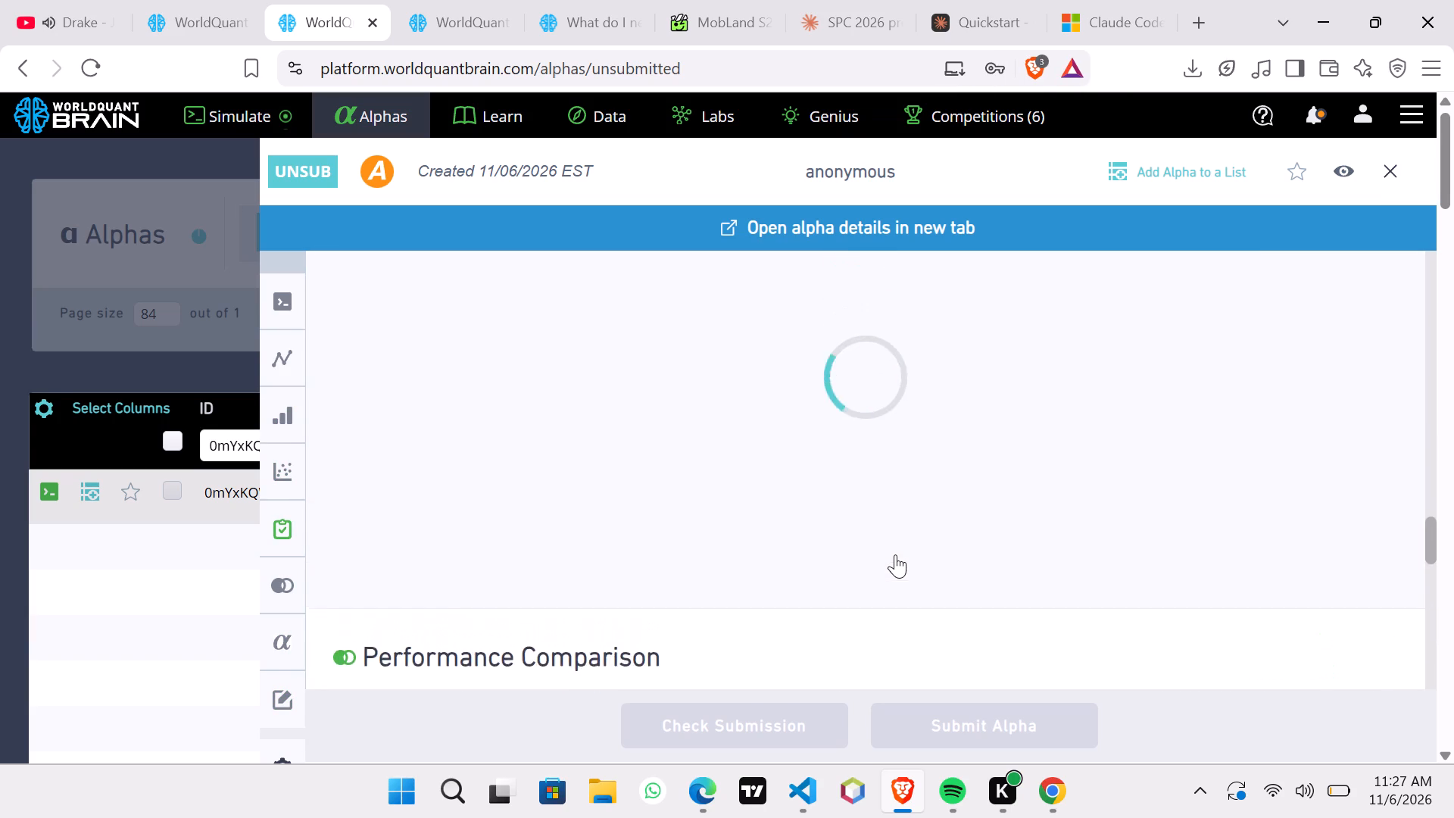
scroll(895, 554, "up", 2)
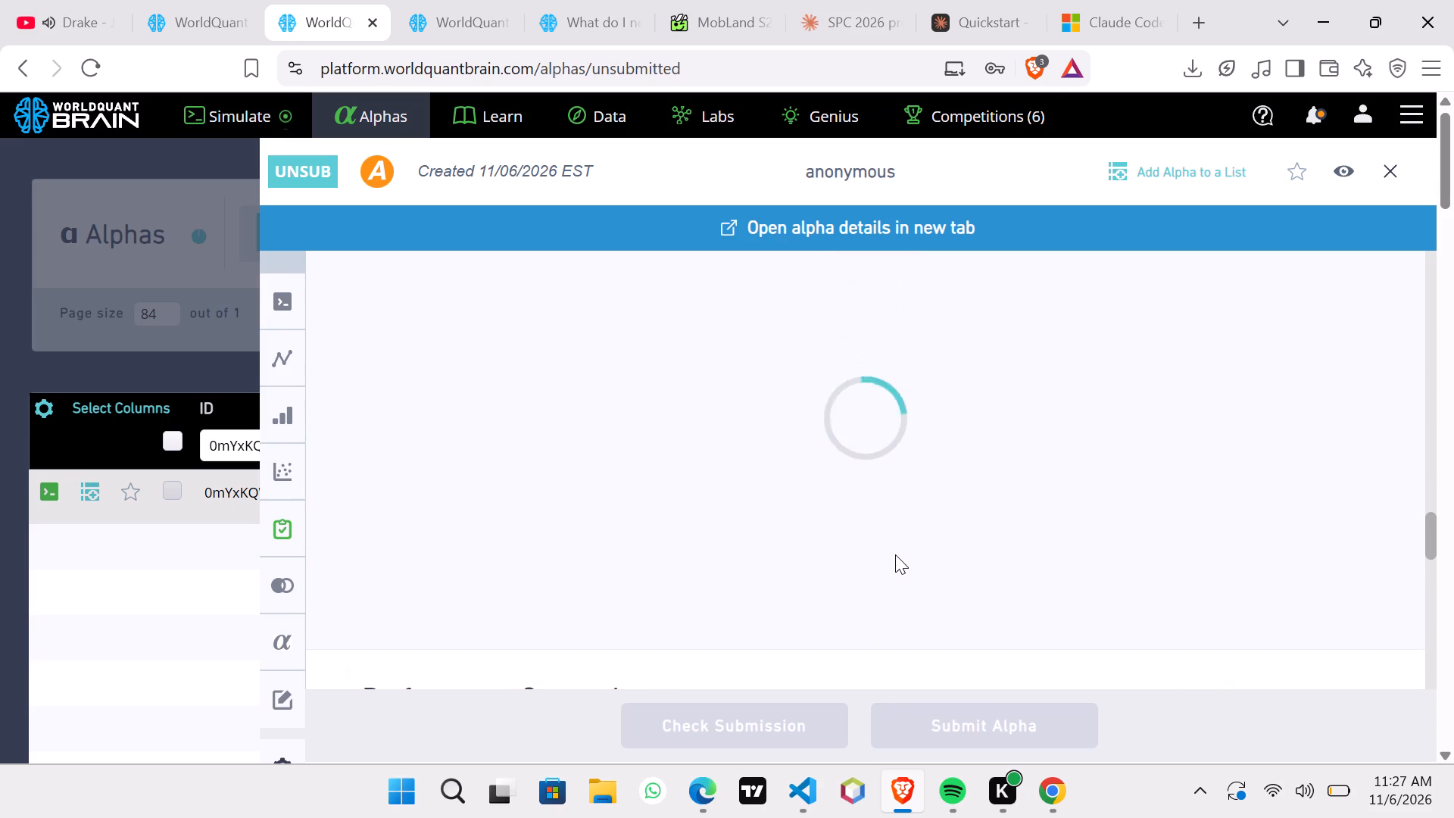
scroll(895, 554, "up", 1)
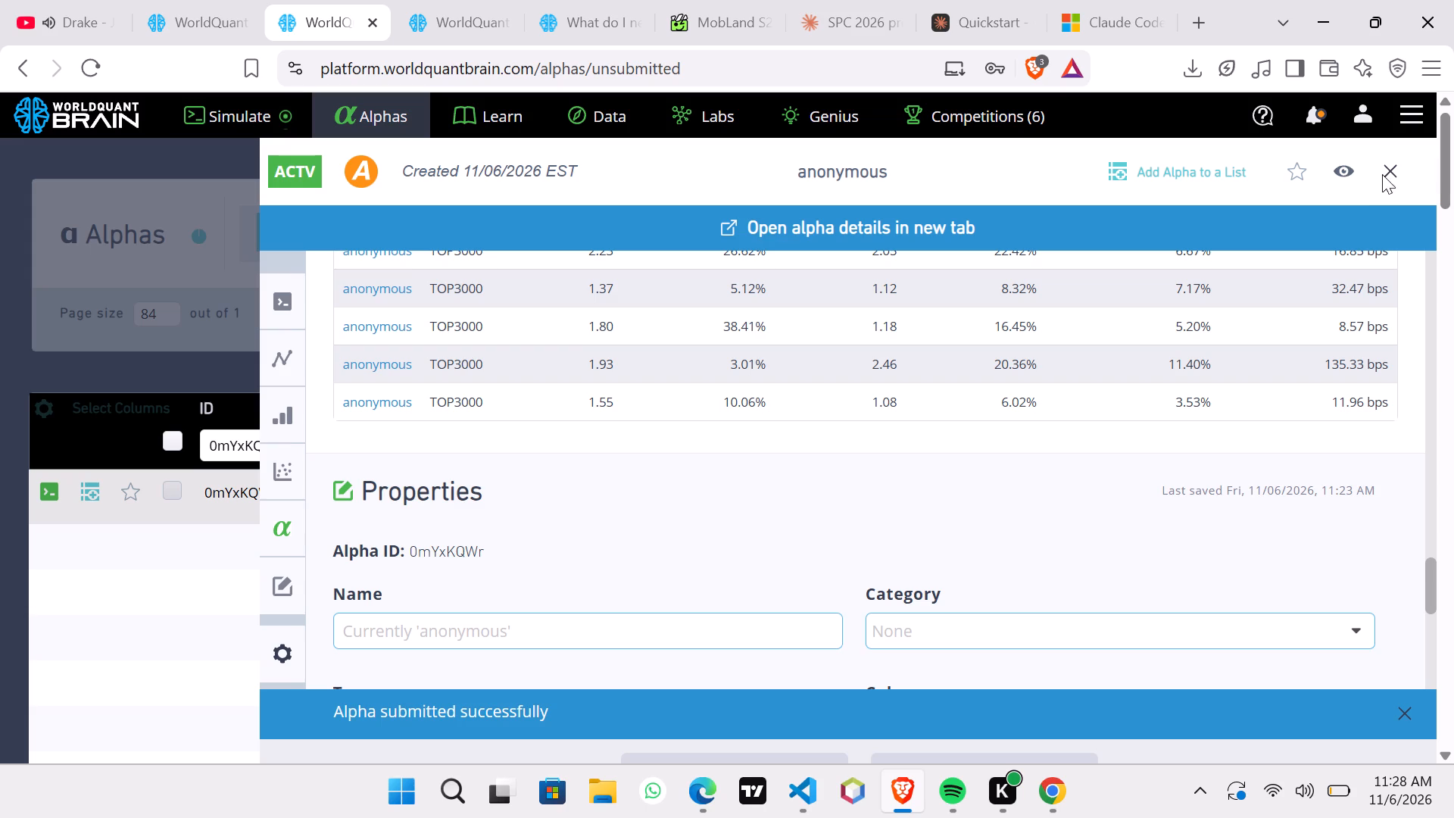
left_click(1392, 173)
Return to the simulation workspace and open Simulation 23 with its test period shown.
left_click(225, 11)
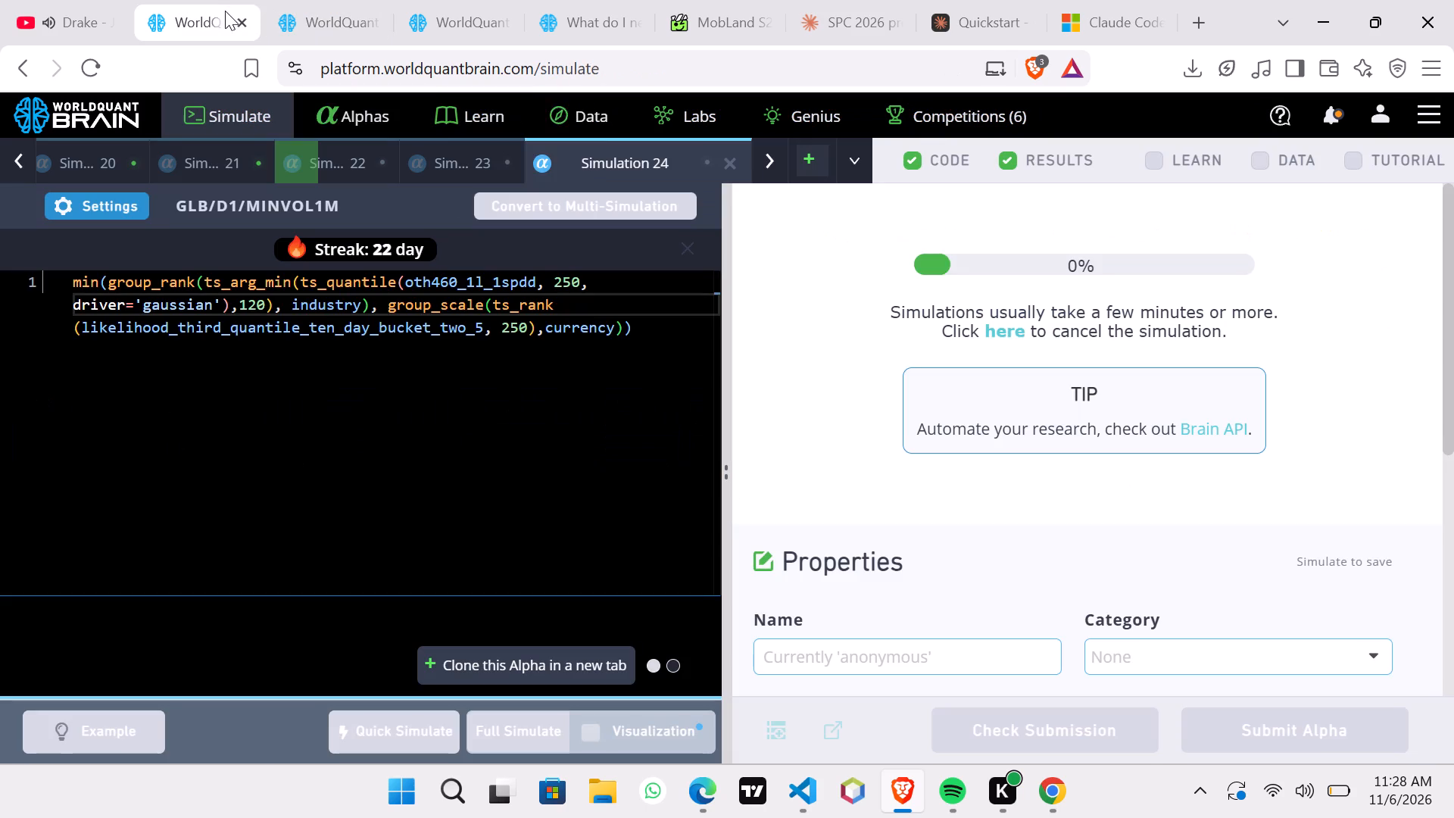
left_click(468, 169)
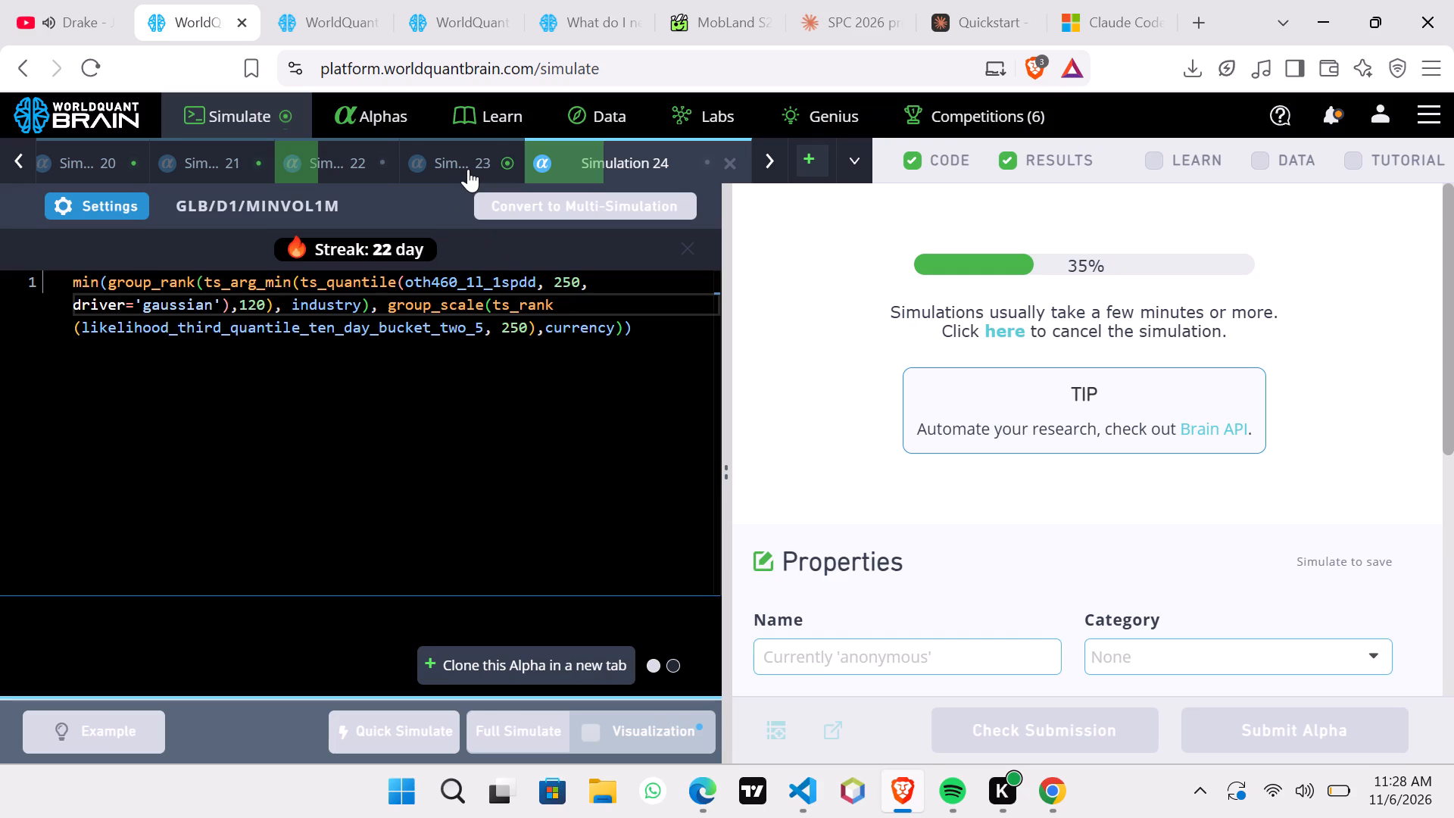
left_click(468, 169)
double_click(468, 169)
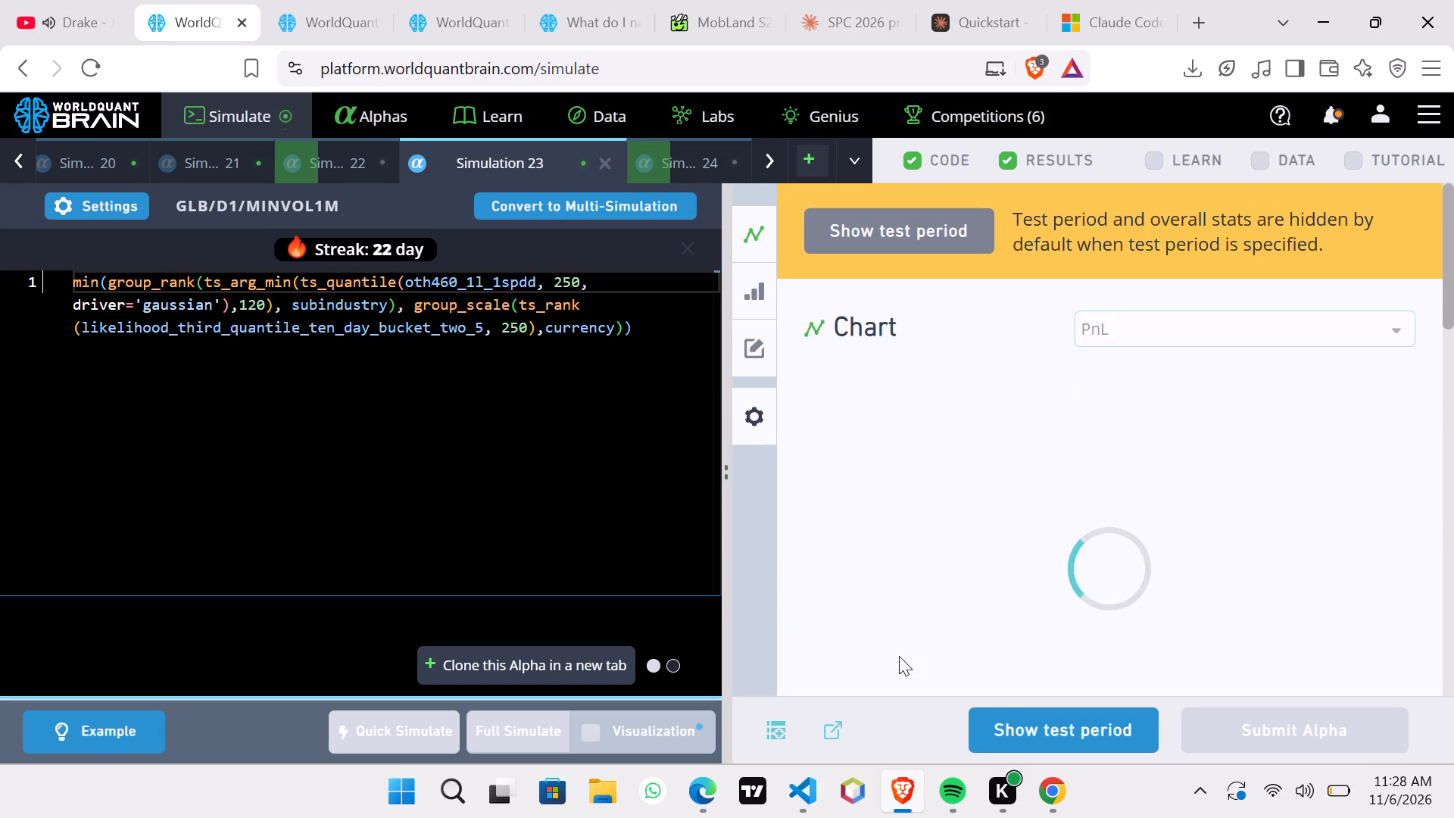
left_click(1019, 728)
Examine Simulation 23's IS Summary with its yearly and regional figures, its correlations and IS Testing Status.
scroll(1049, 587, "down", 2)
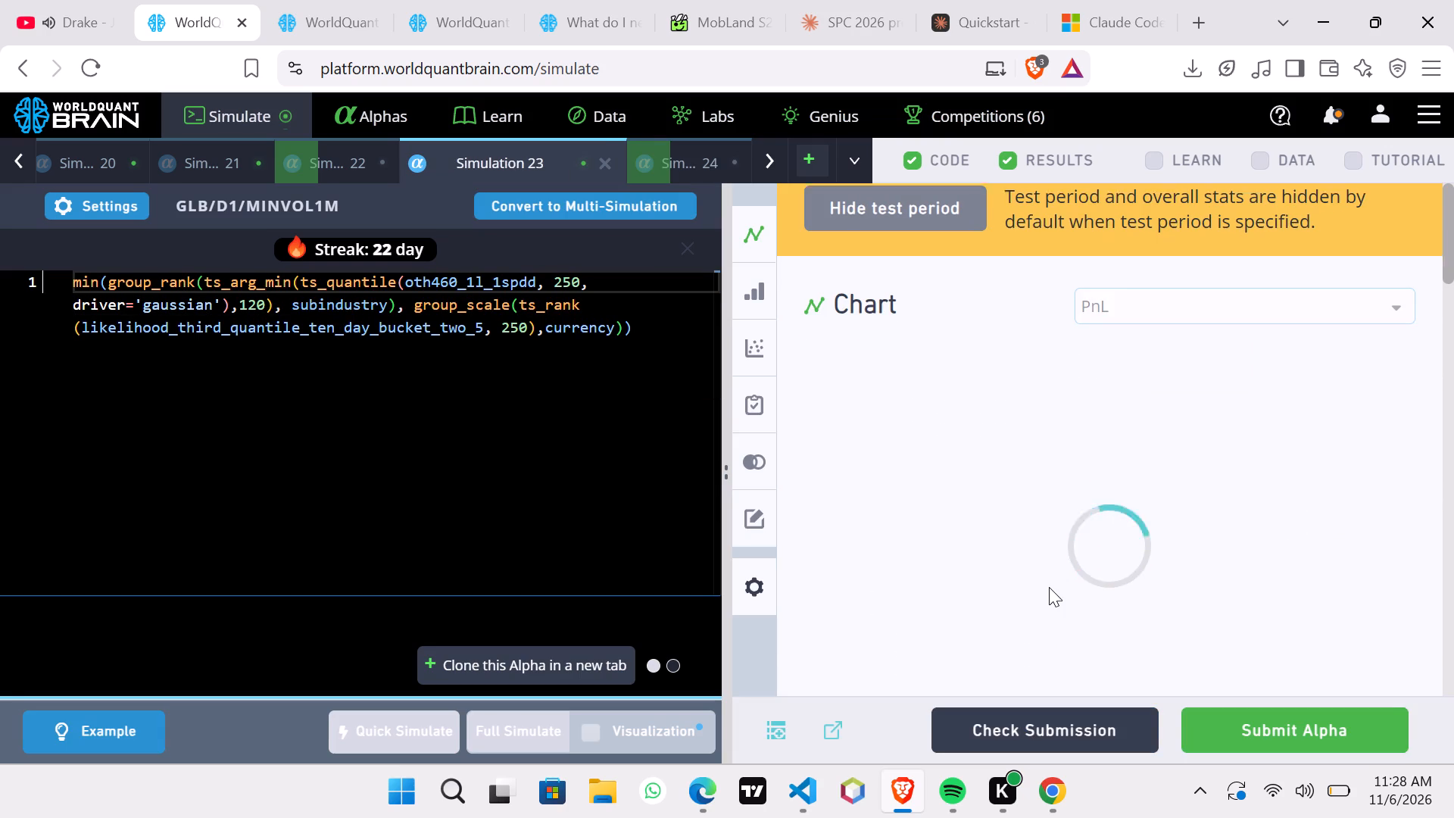
scroll(1049, 587, "down", 8)
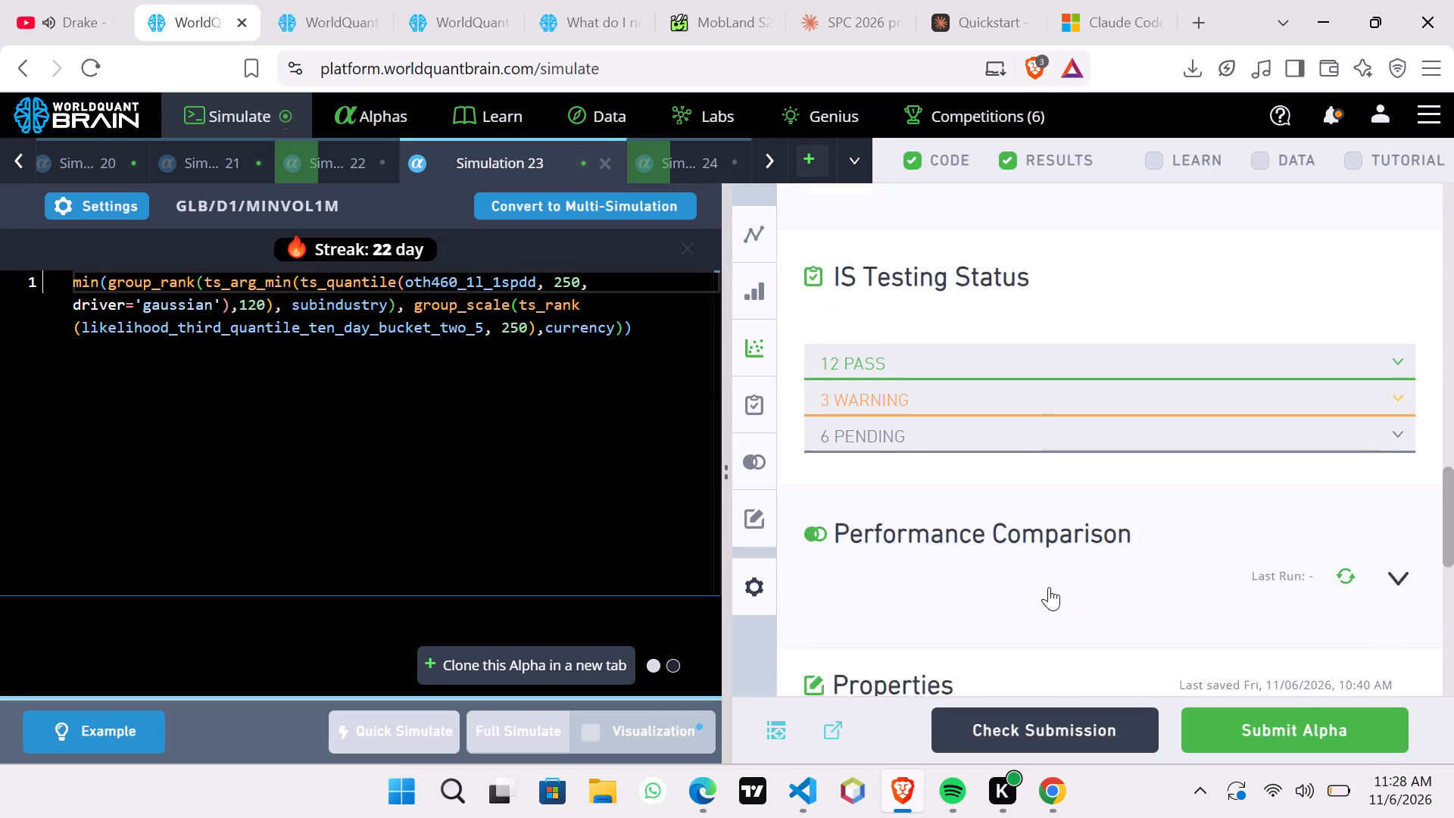
scroll(1049, 587, "down", 1)
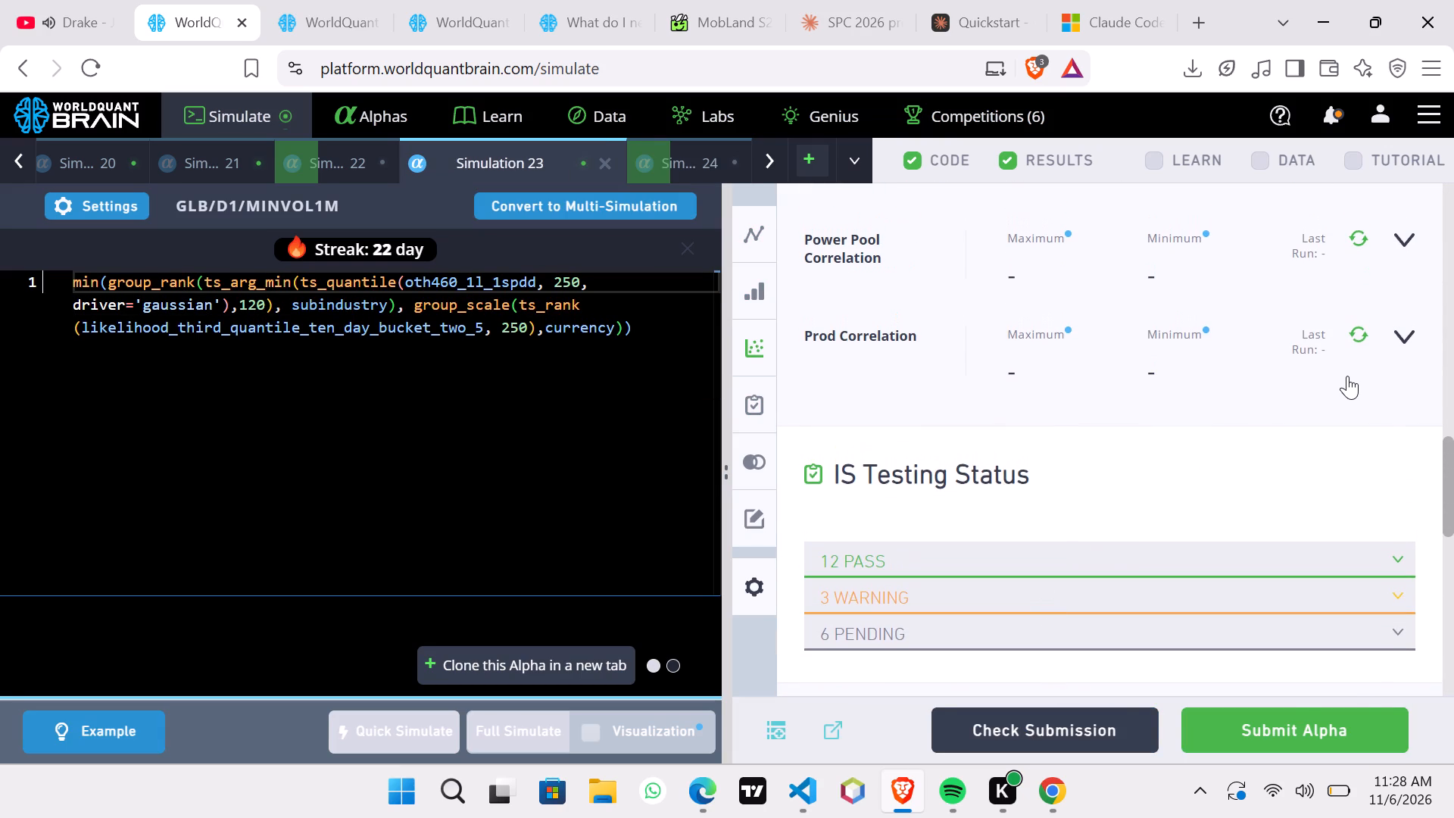
scroll(1343, 379, "up", 5)
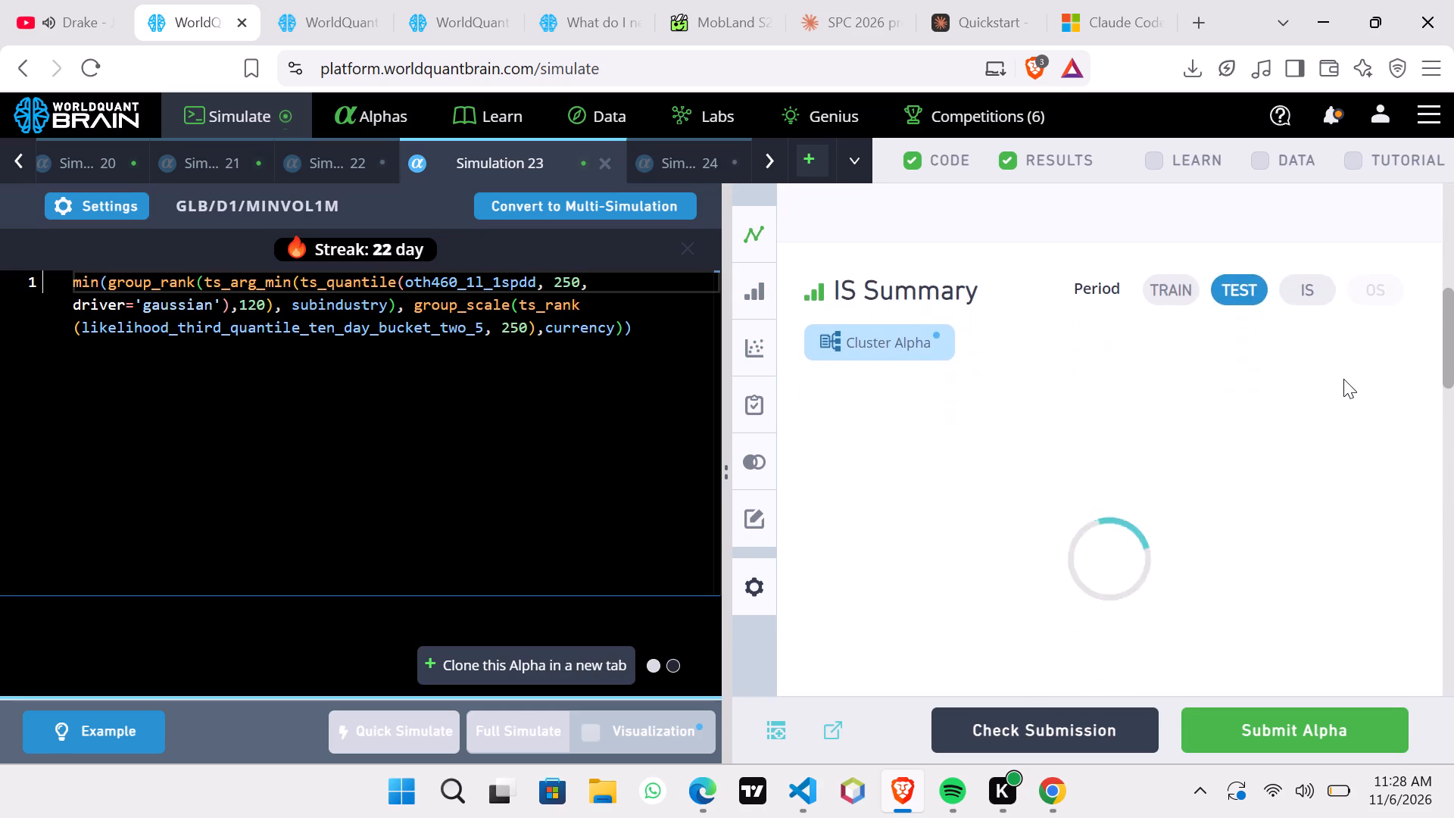
scroll(1343, 379, "up", 4)
scroll(1343, 379, "down", 4)
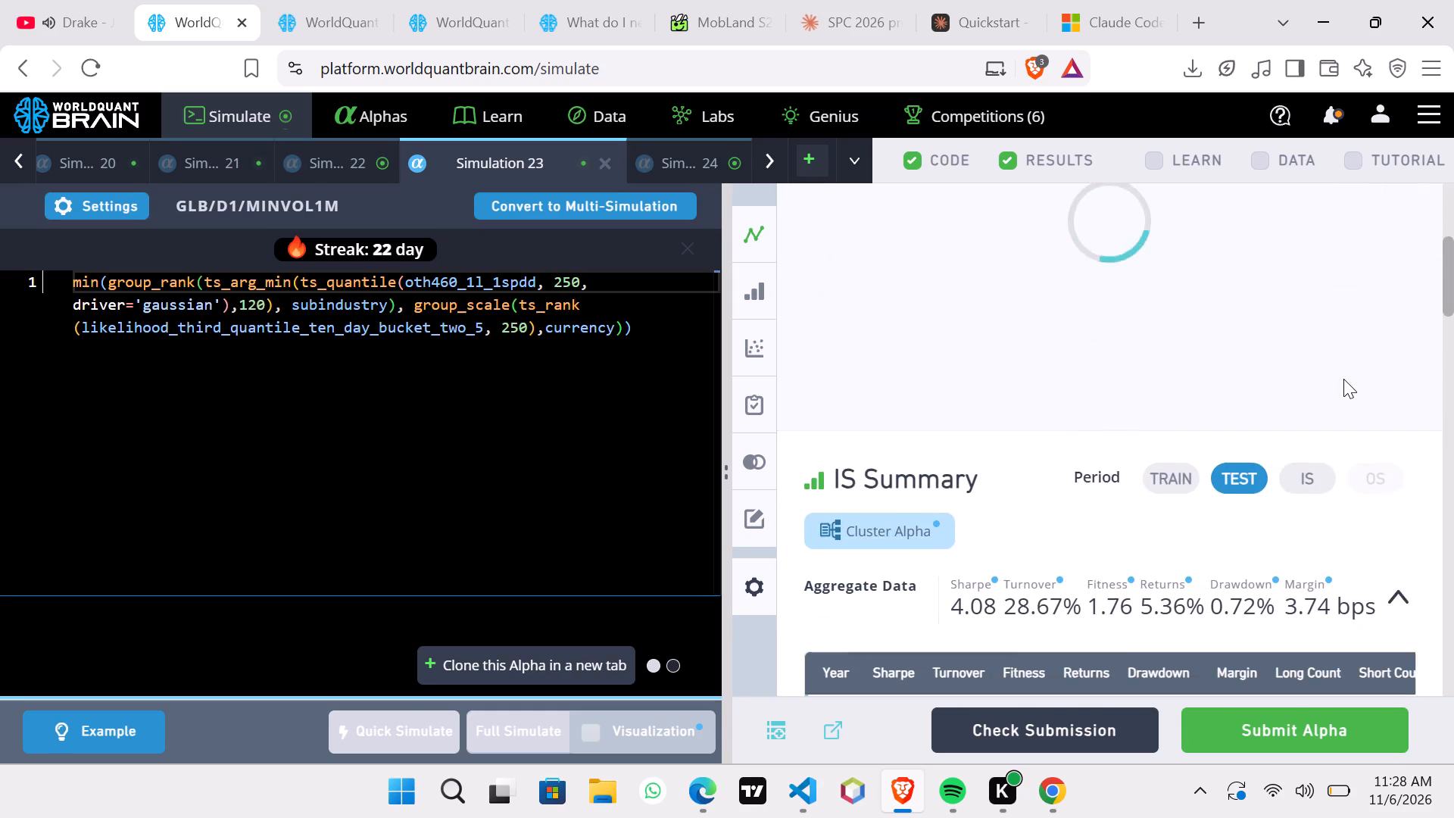
scroll(1343, 379, "down", 9)
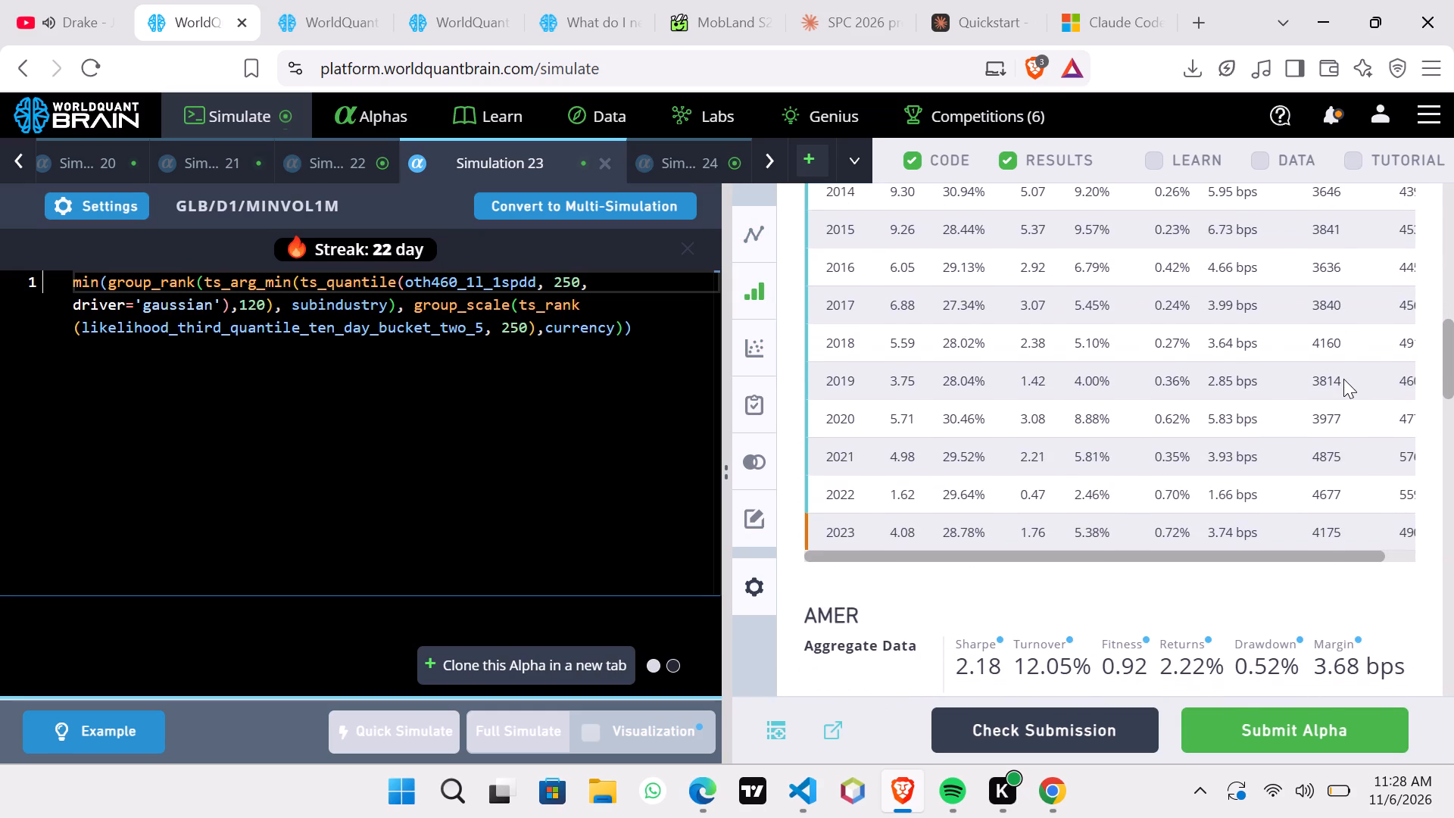
scroll(1343, 379, "down", 4)
Run the Prod Correlation check for Simulation 23.
scroll(1336, 348, "up", 2)
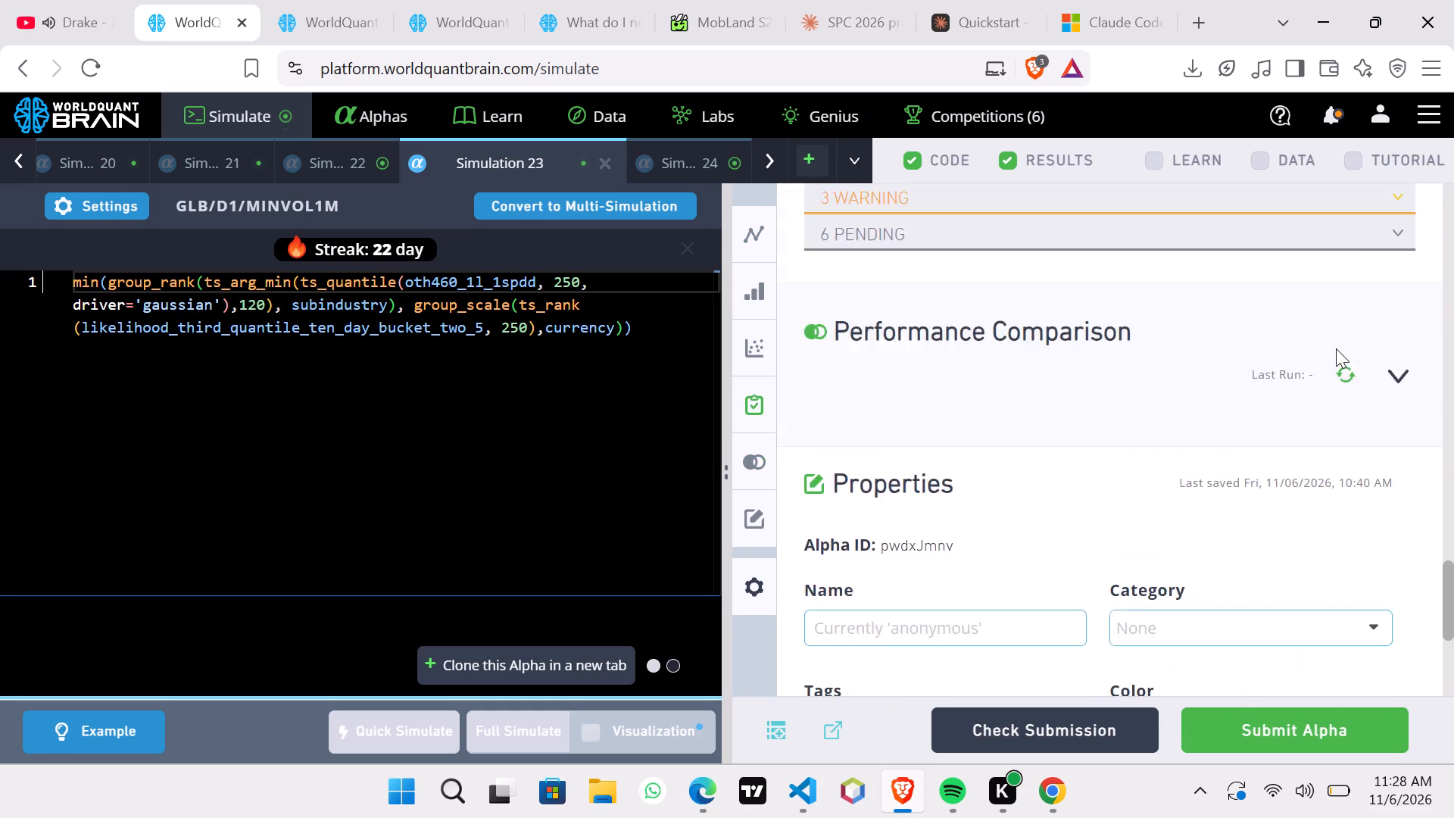
scroll(1336, 348, "up", 3)
left_click(1359, 378)
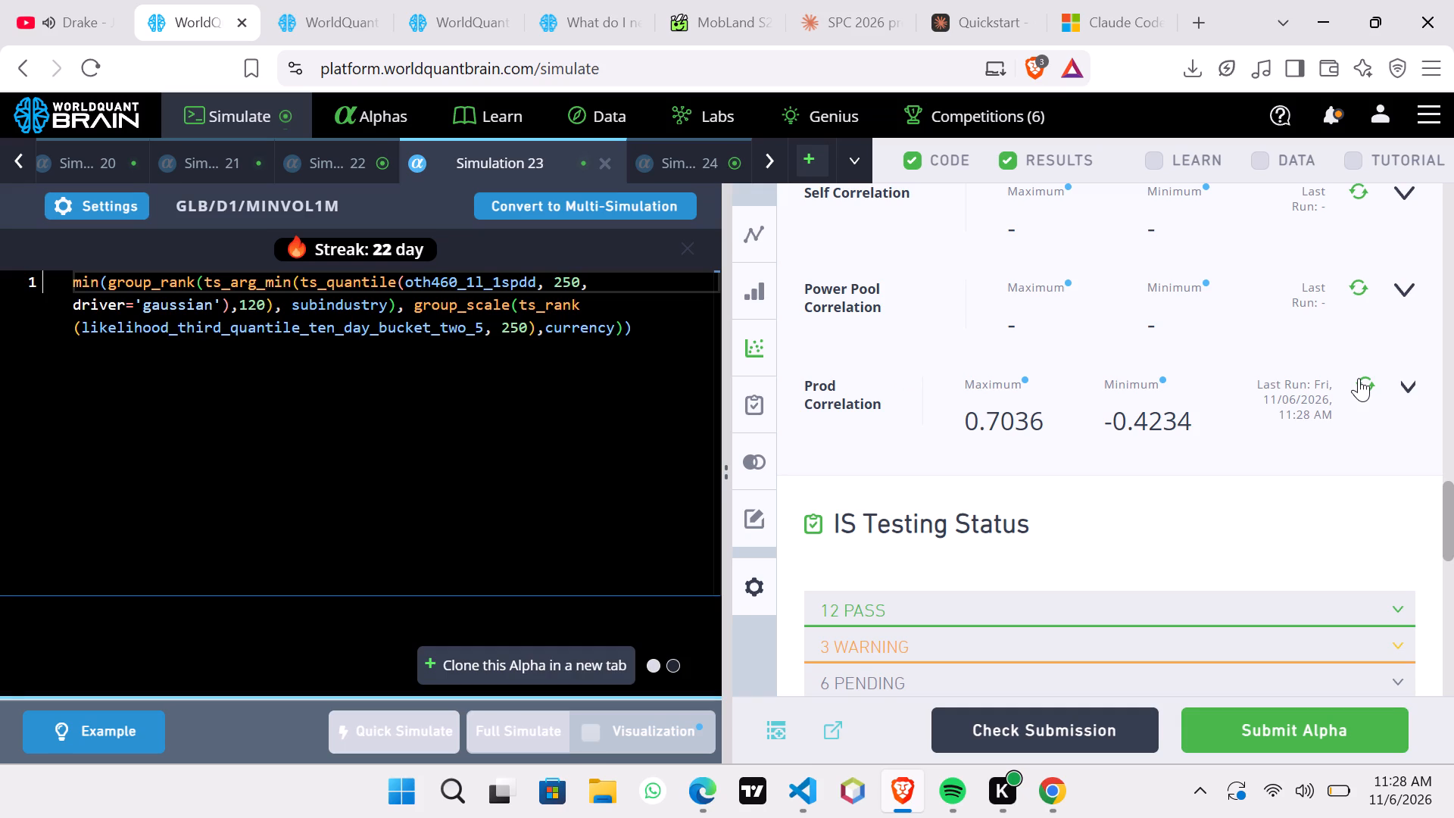
left_click(1359, 378)
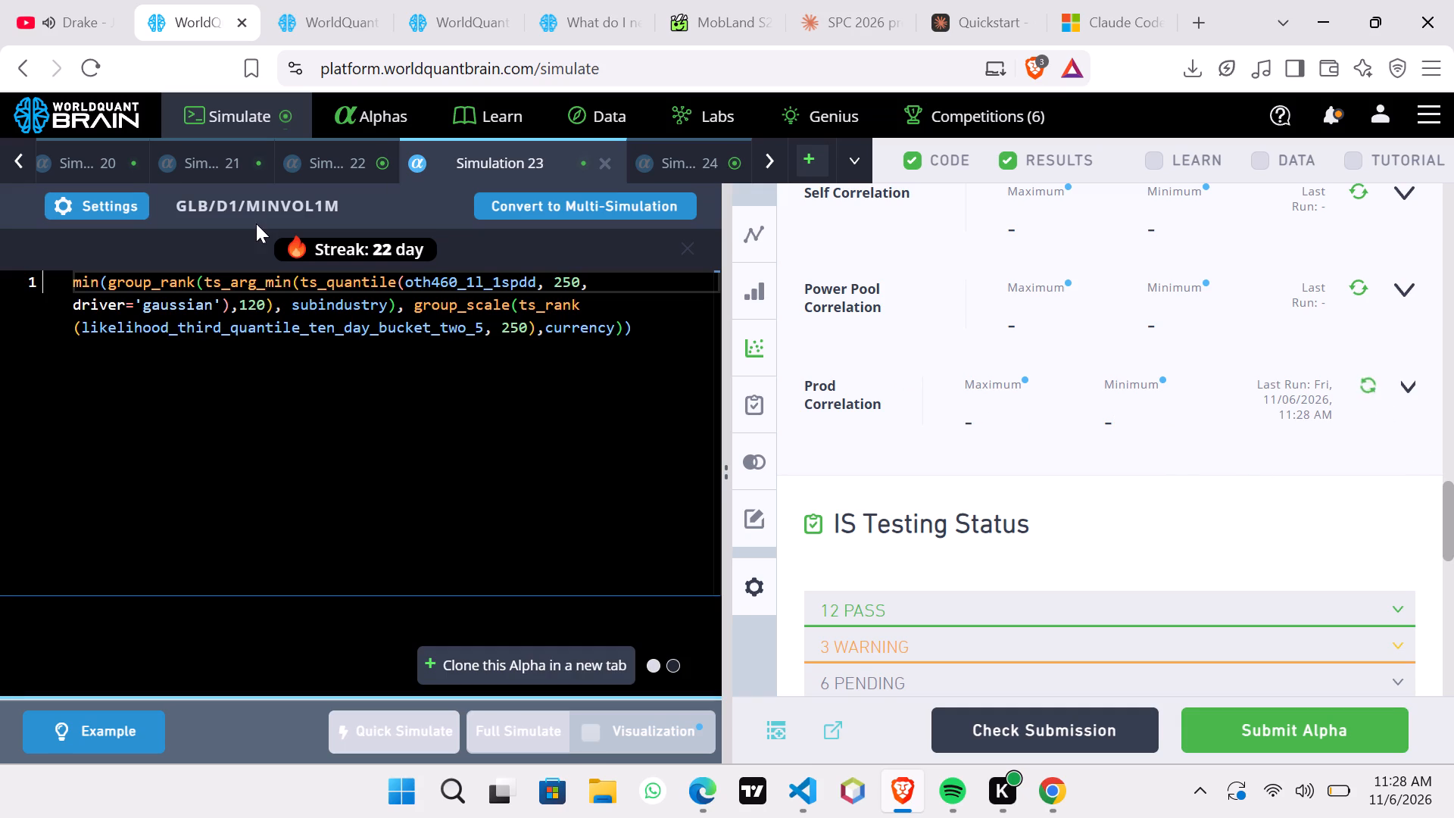
Open Simulation 22 and show its test period.
left_click(350, 158)
left_click(1072, 740)
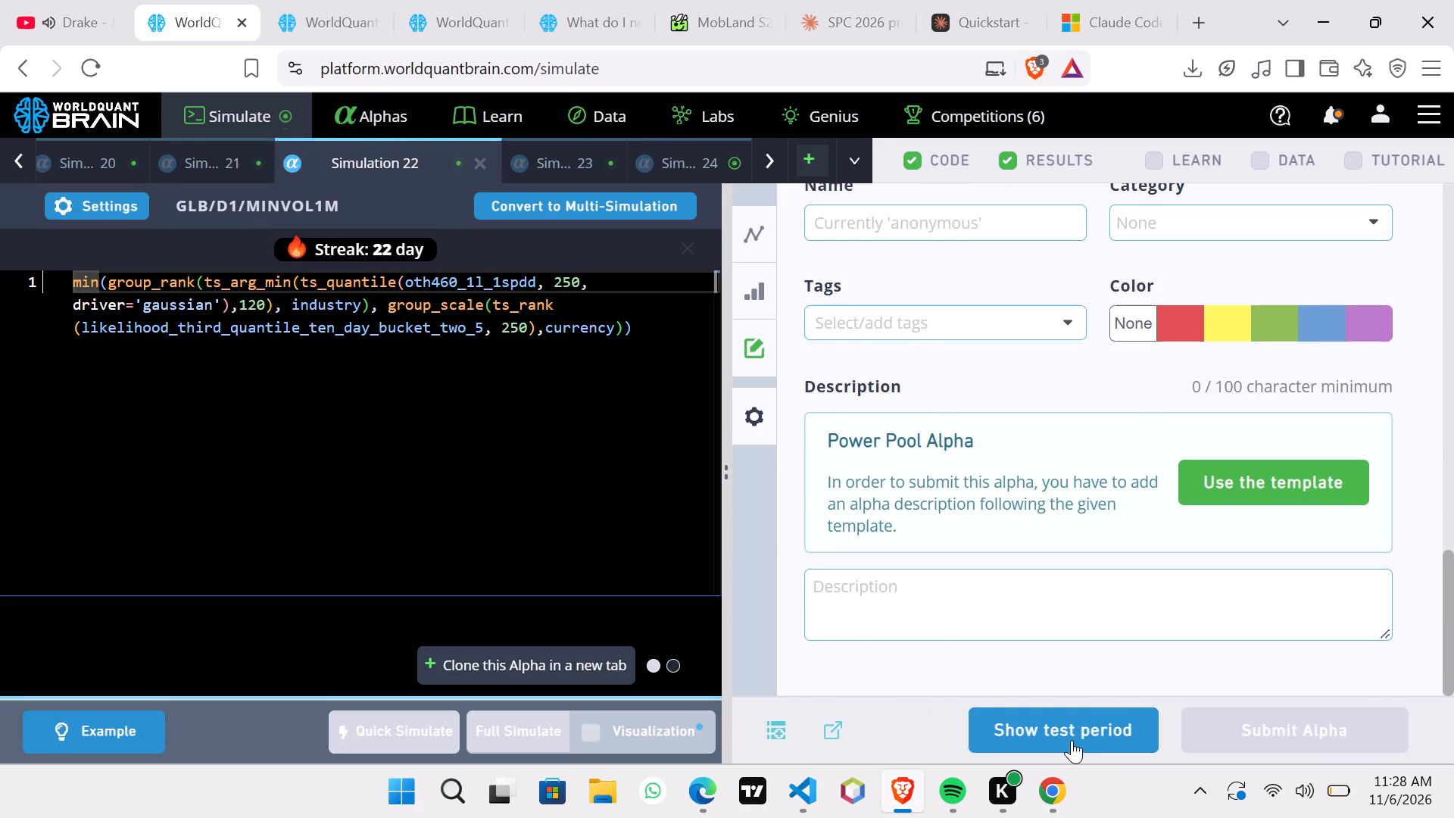
Examine Simulation 22's IS Summary for the test period with its yearly and regional figures, down to the correlations.
scroll(1033, 598, "up", 3)
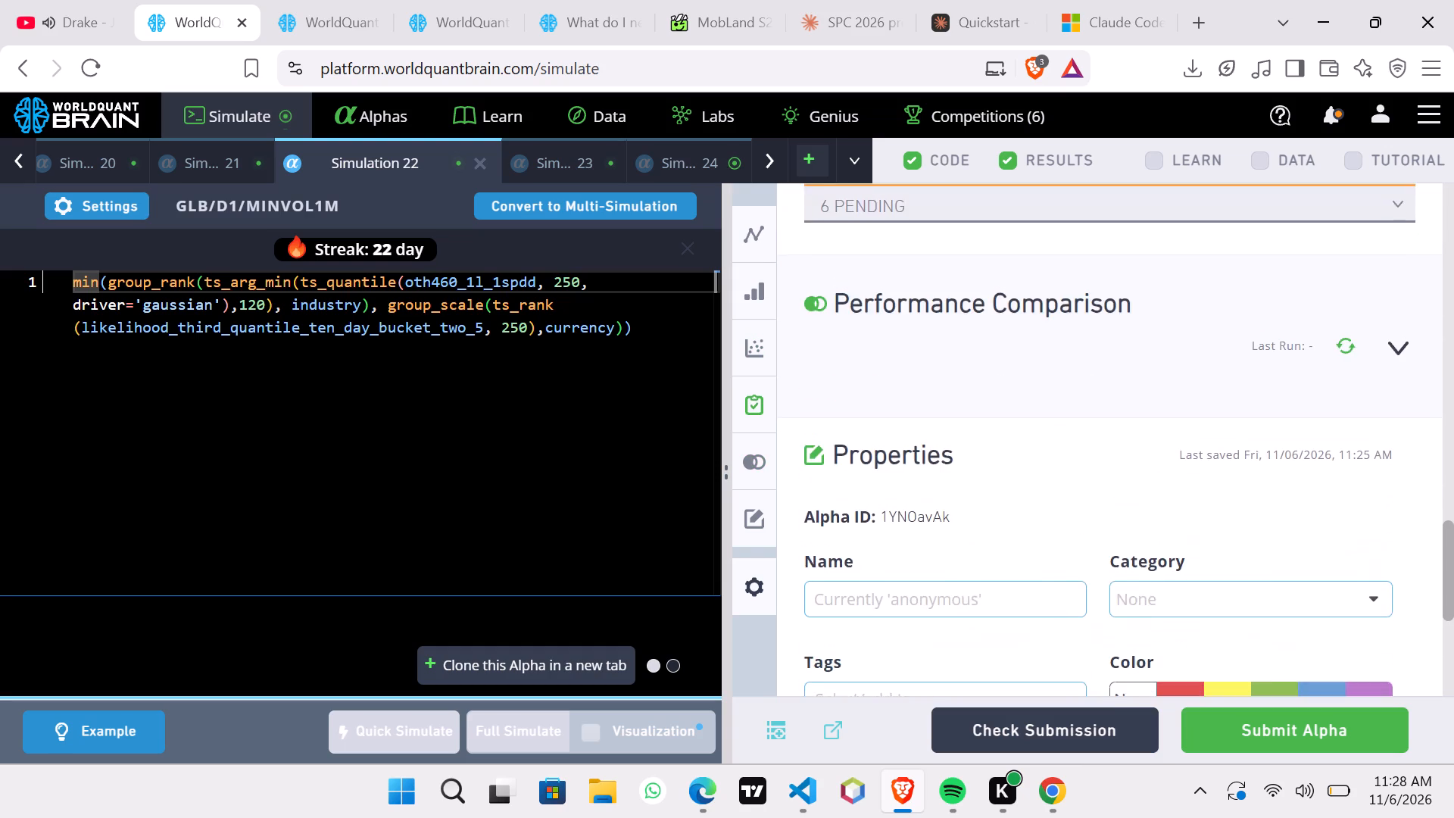
scroll(1033, 598, "up", 5)
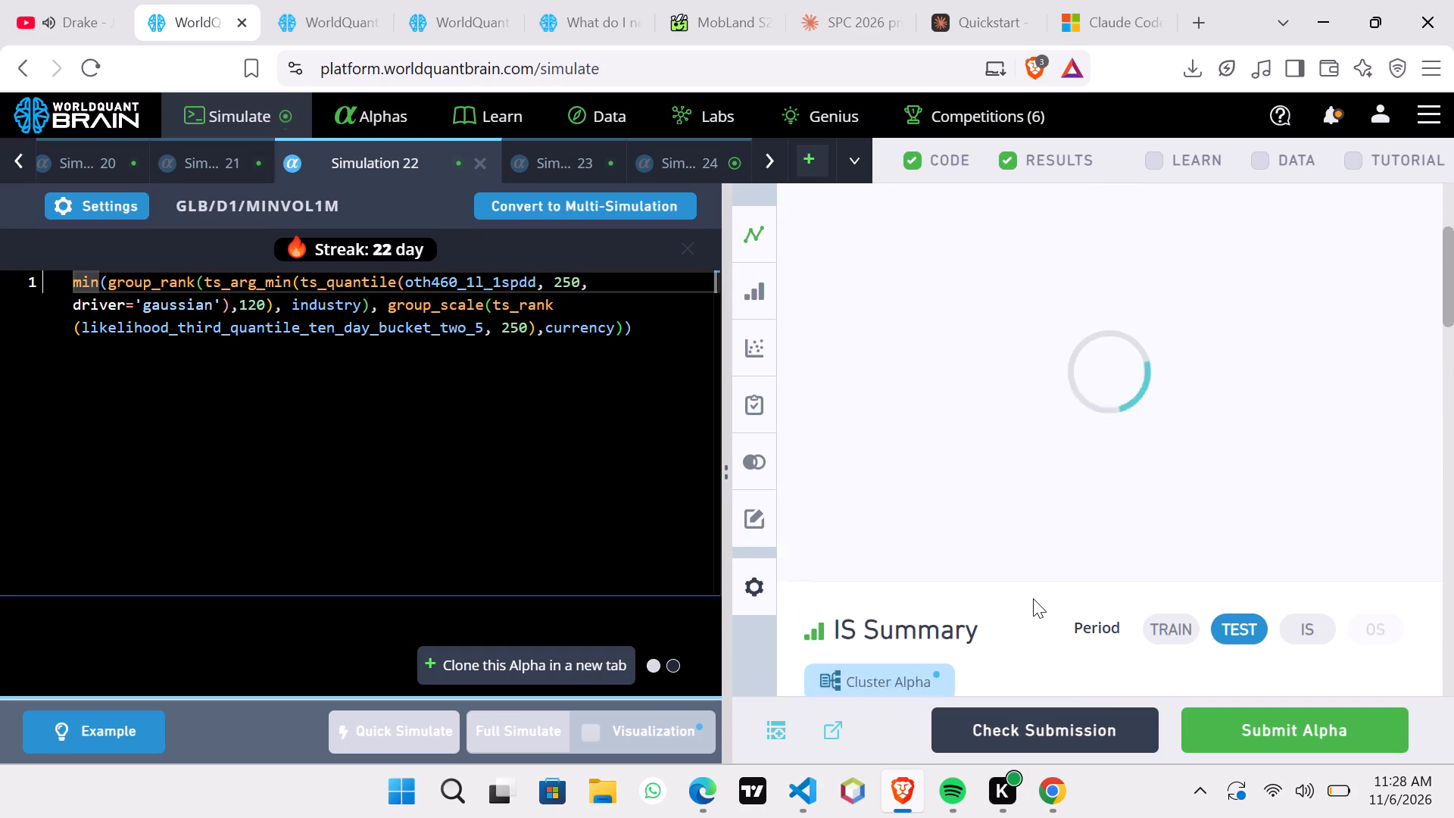
scroll(1033, 598, "up", 1)
scroll(1033, 598, "down", 1)
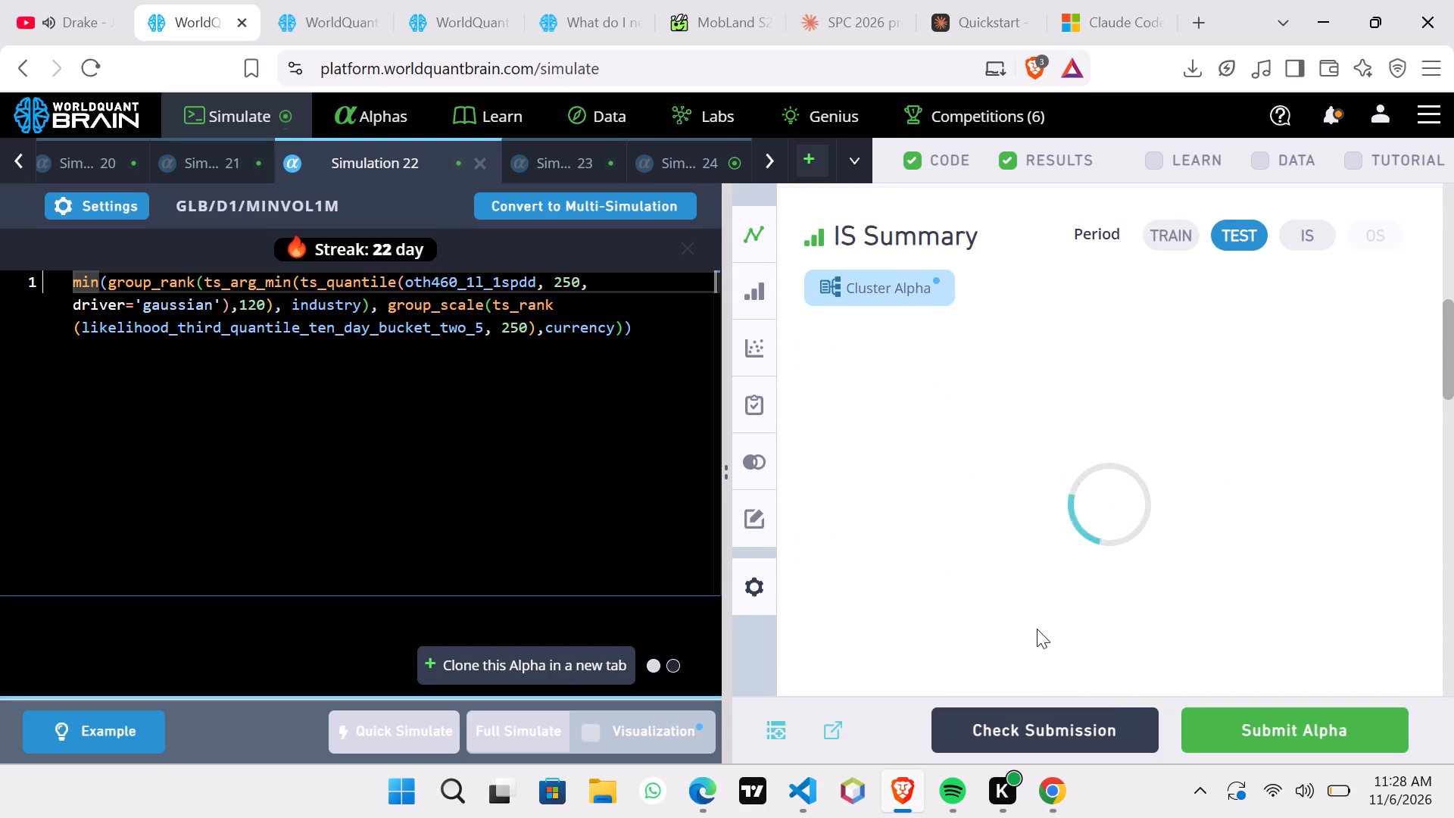
scroll(1044, 612, "down", 1)
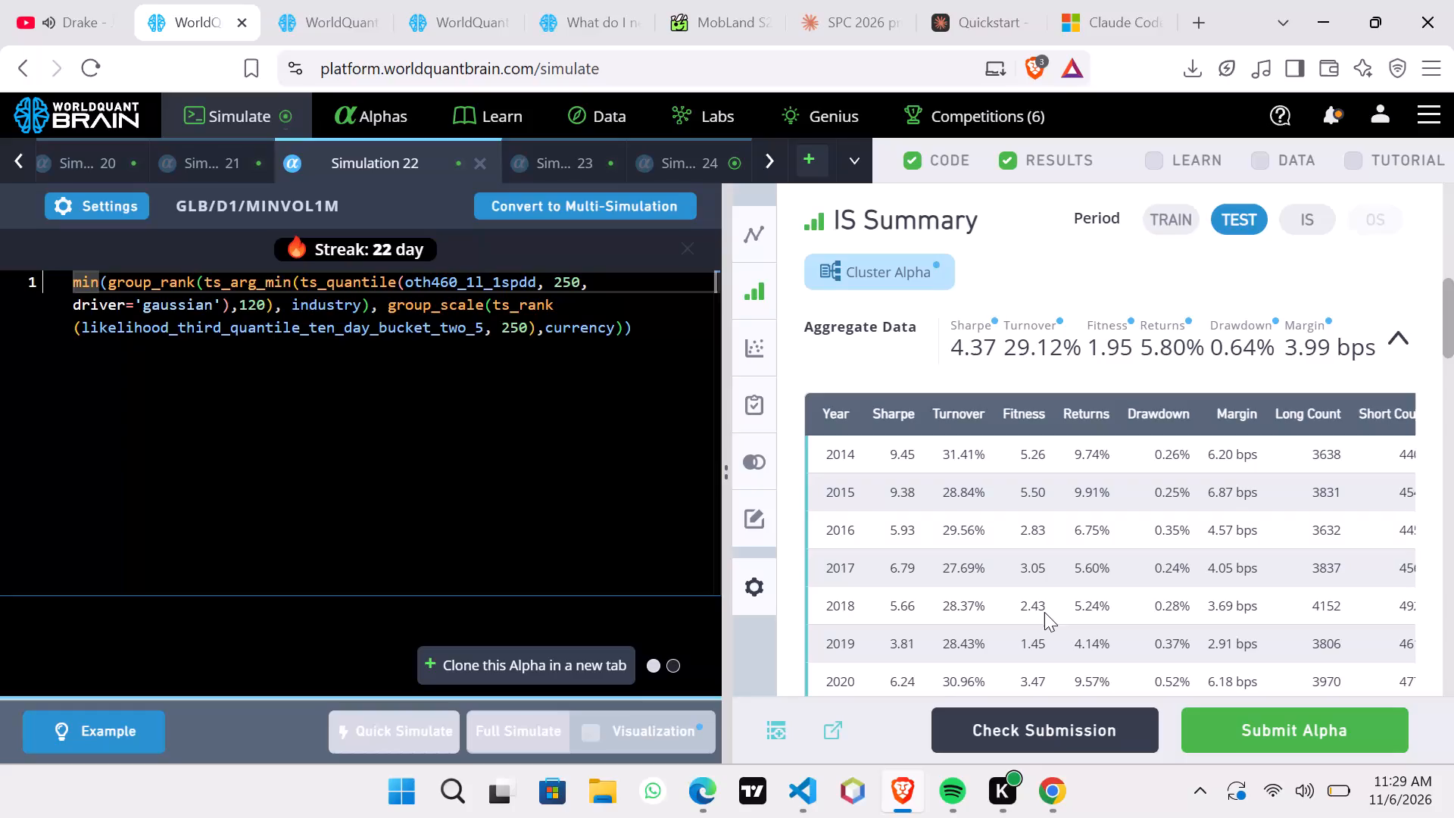
scroll(1039, 449, "down", 4)
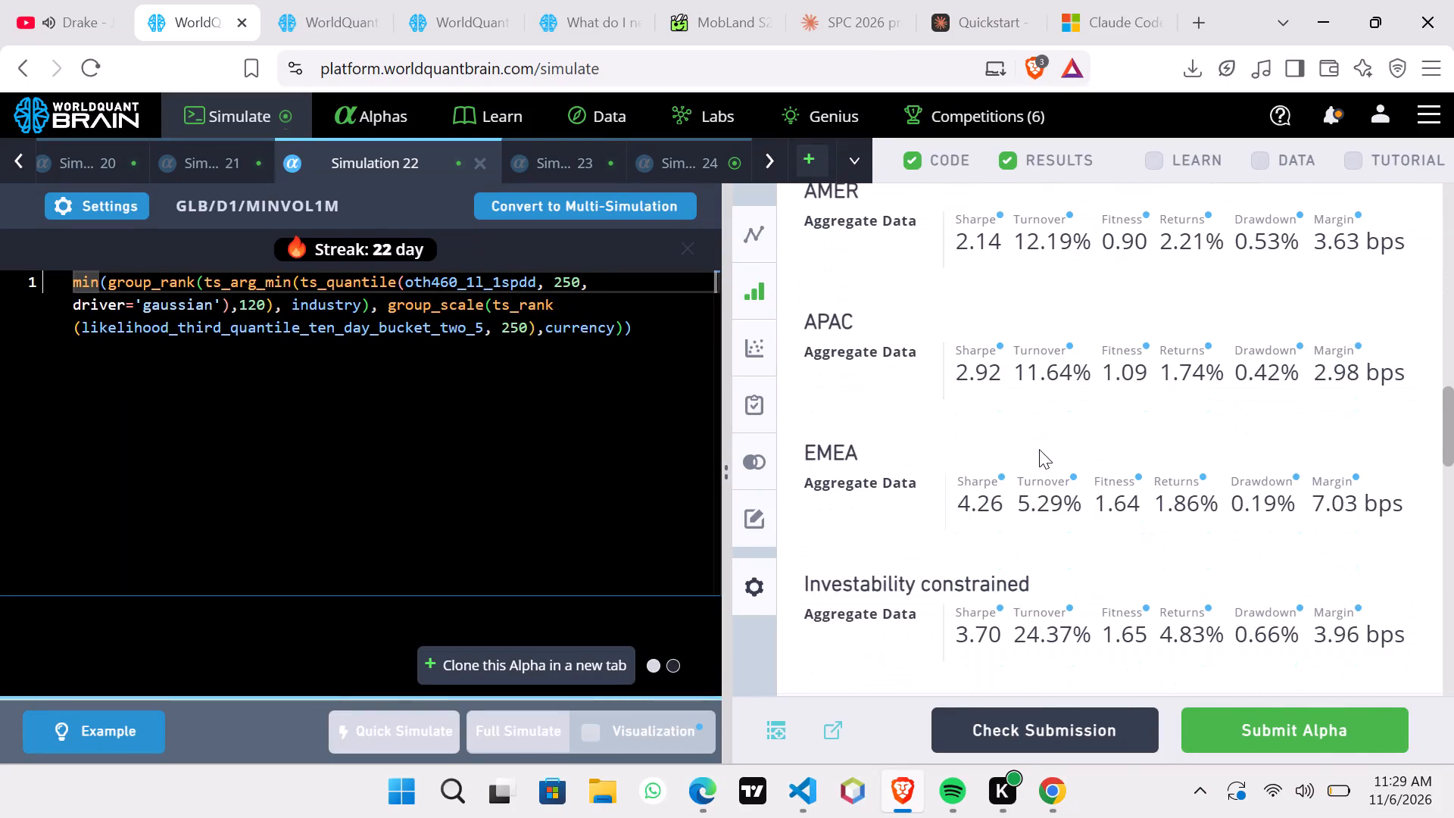
scroll(1039, 449, "down", 3)
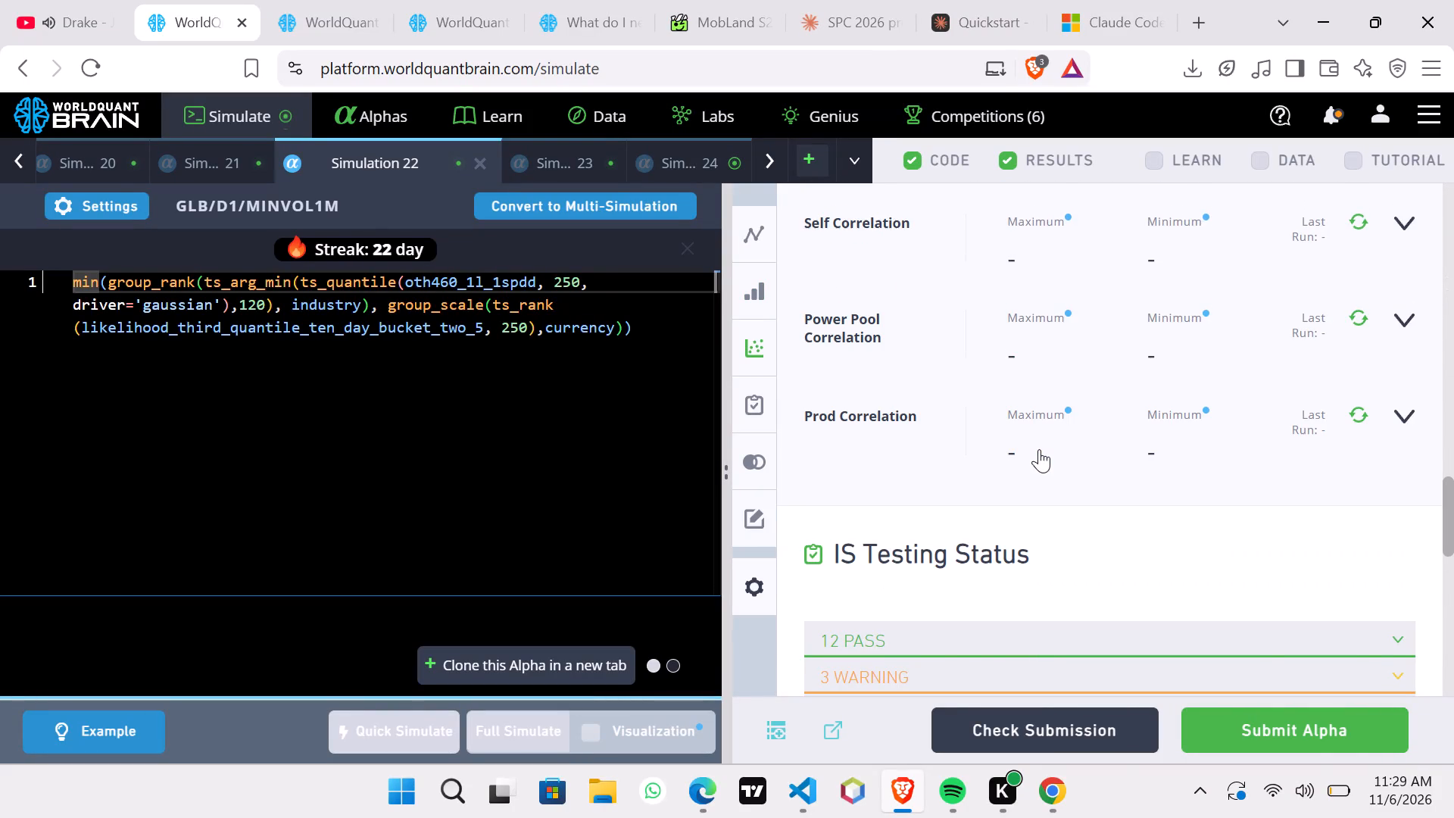
Run the Prod Correlation check for Simulation 22.
left_click(1360, 410)
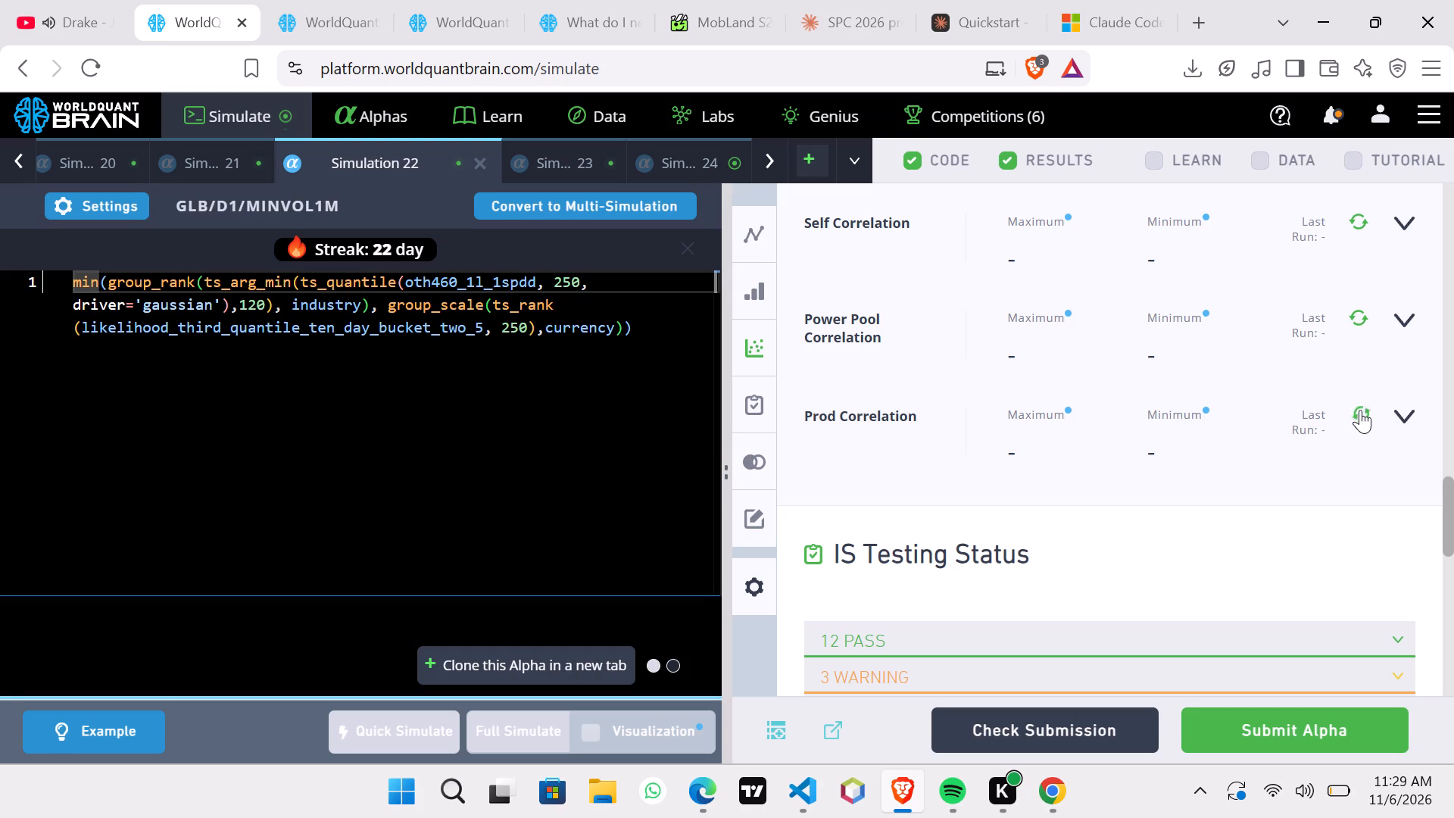
left_click(1358, 494)
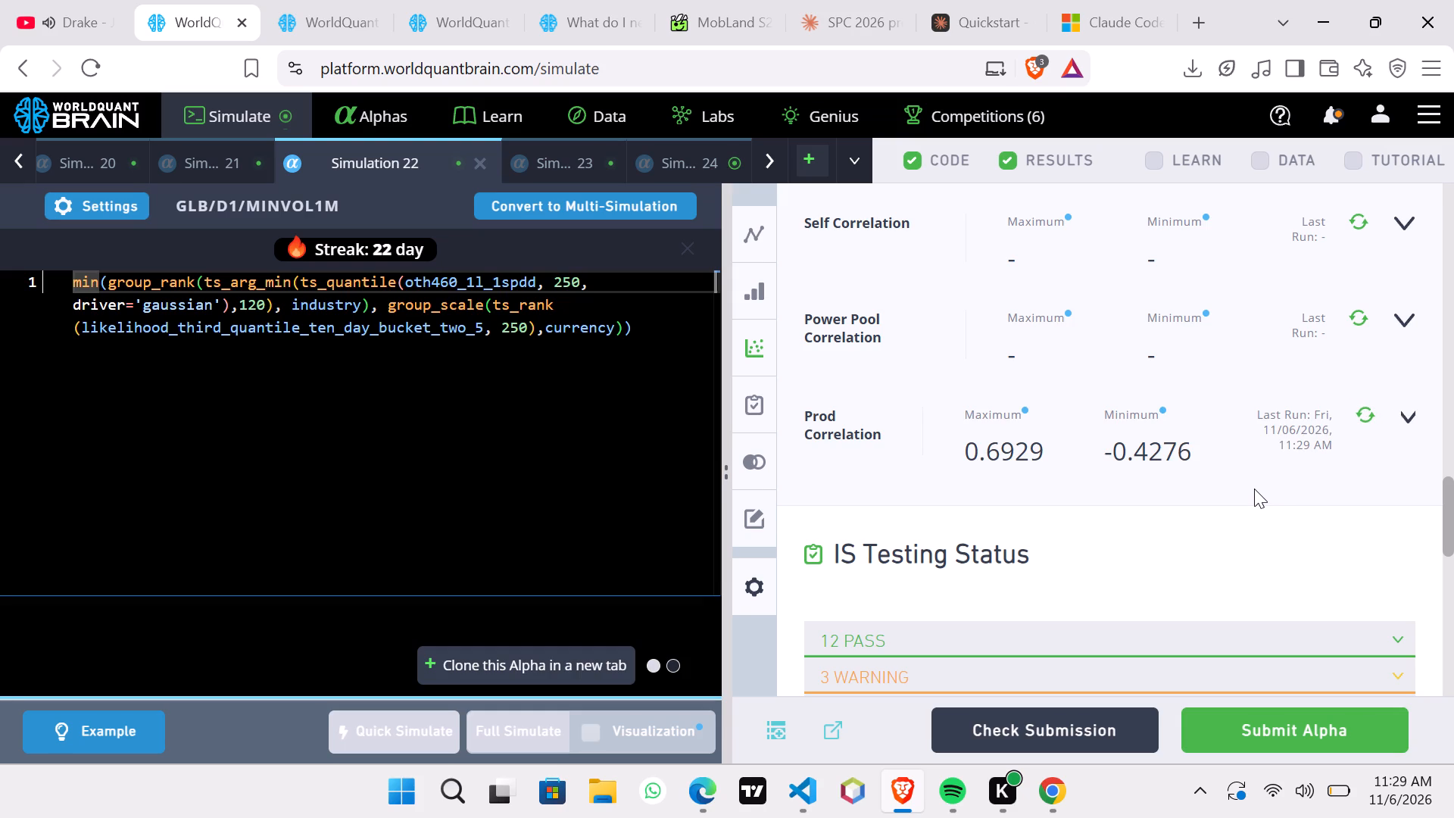
Look over Simulation 22's Properties and description requirement, and compare with Simulation 24's expression and Properties.
scroll(1254, 489, "down", 5)
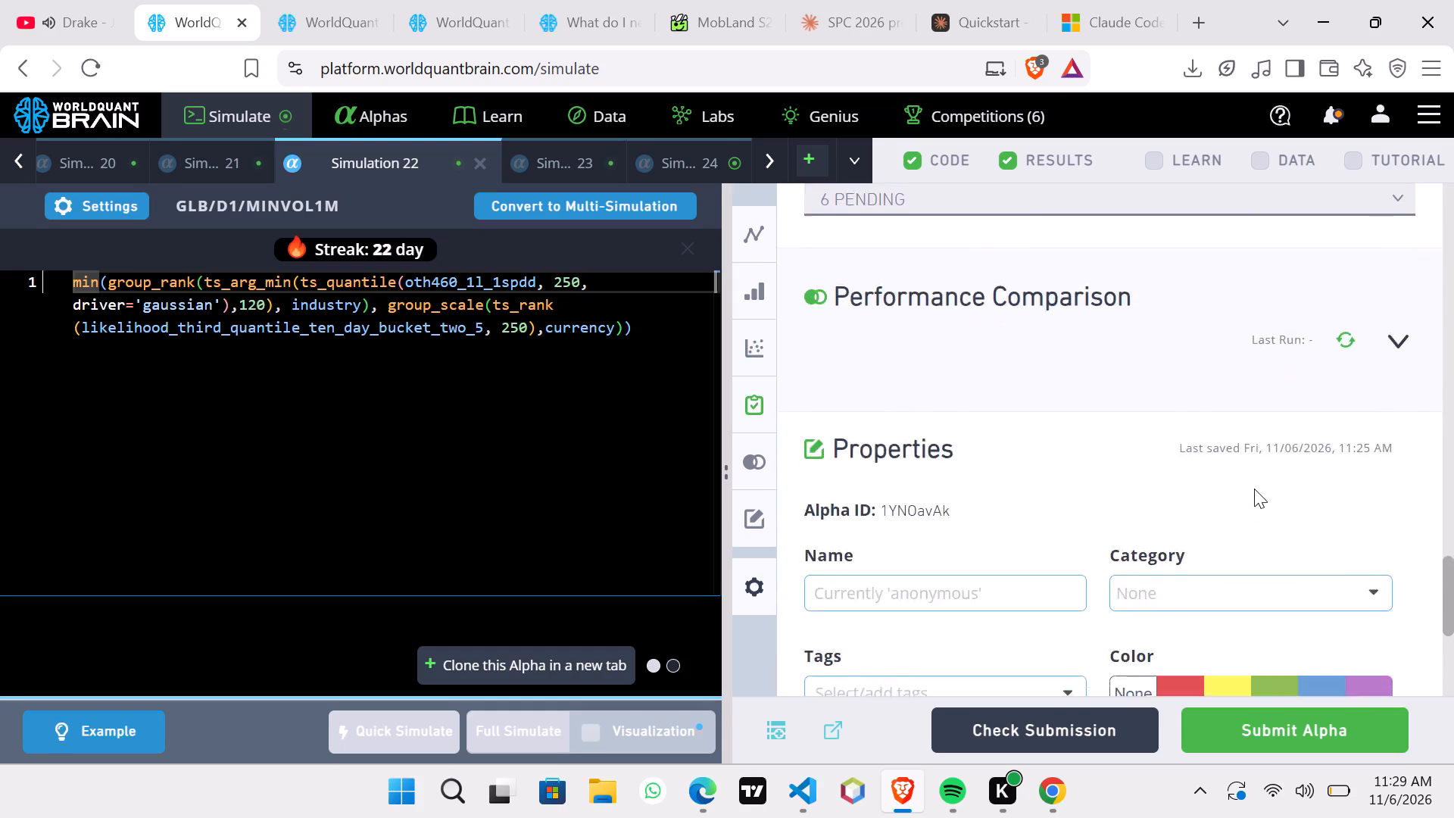
scroll(1254, 489, "down", 5)
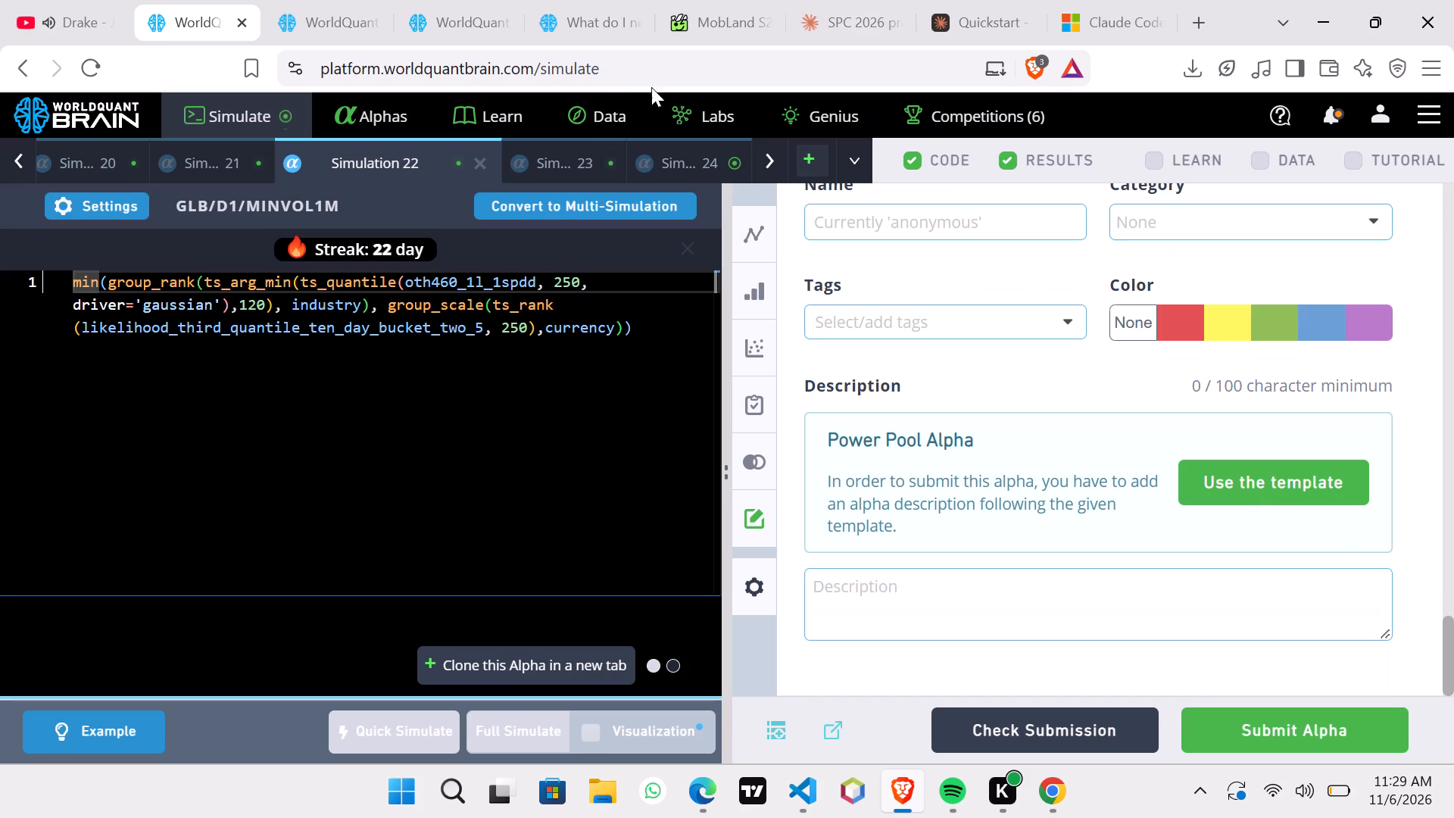
left_click(706, 167)
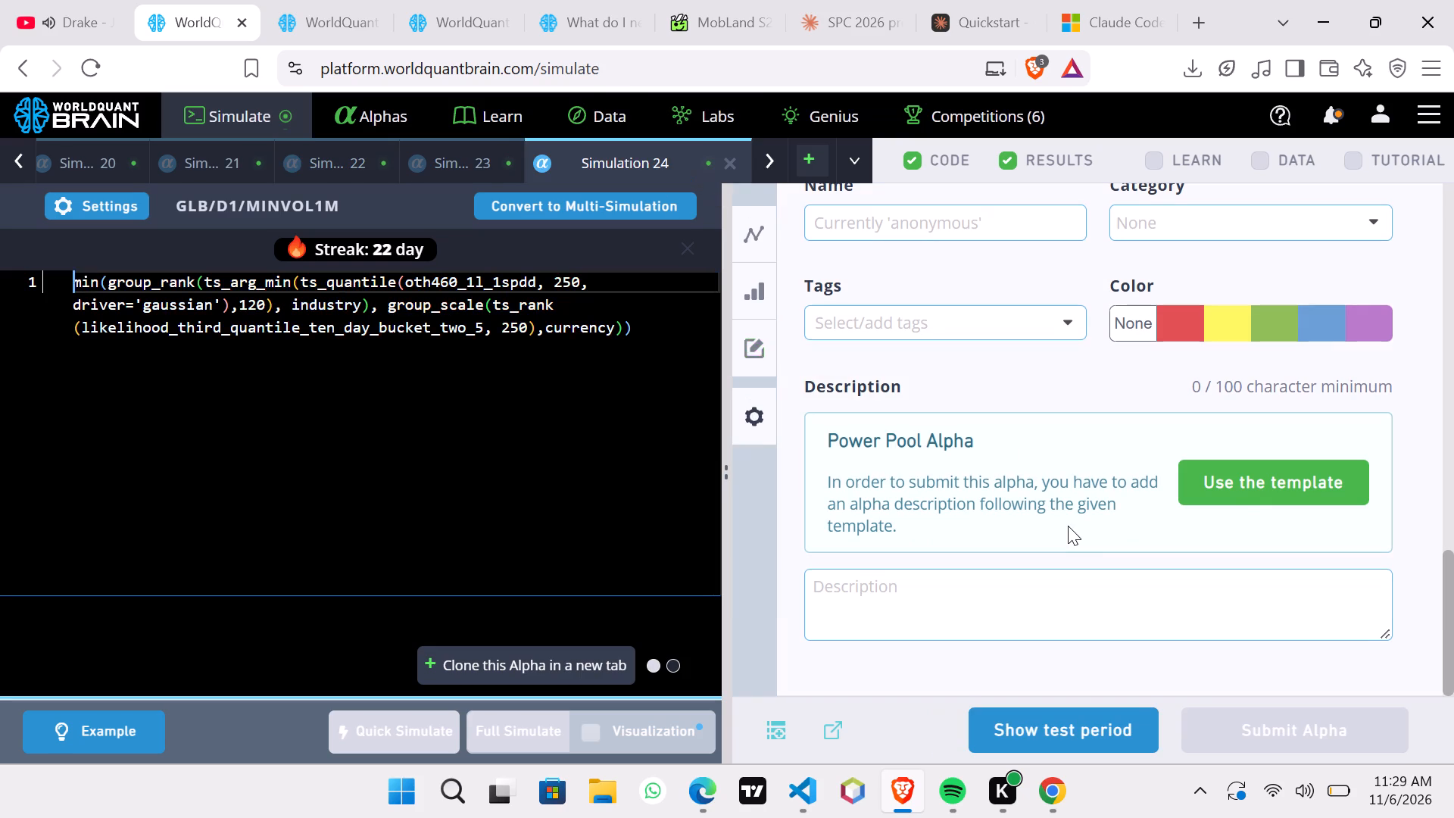
scroll(1068, 526, "down", 7)
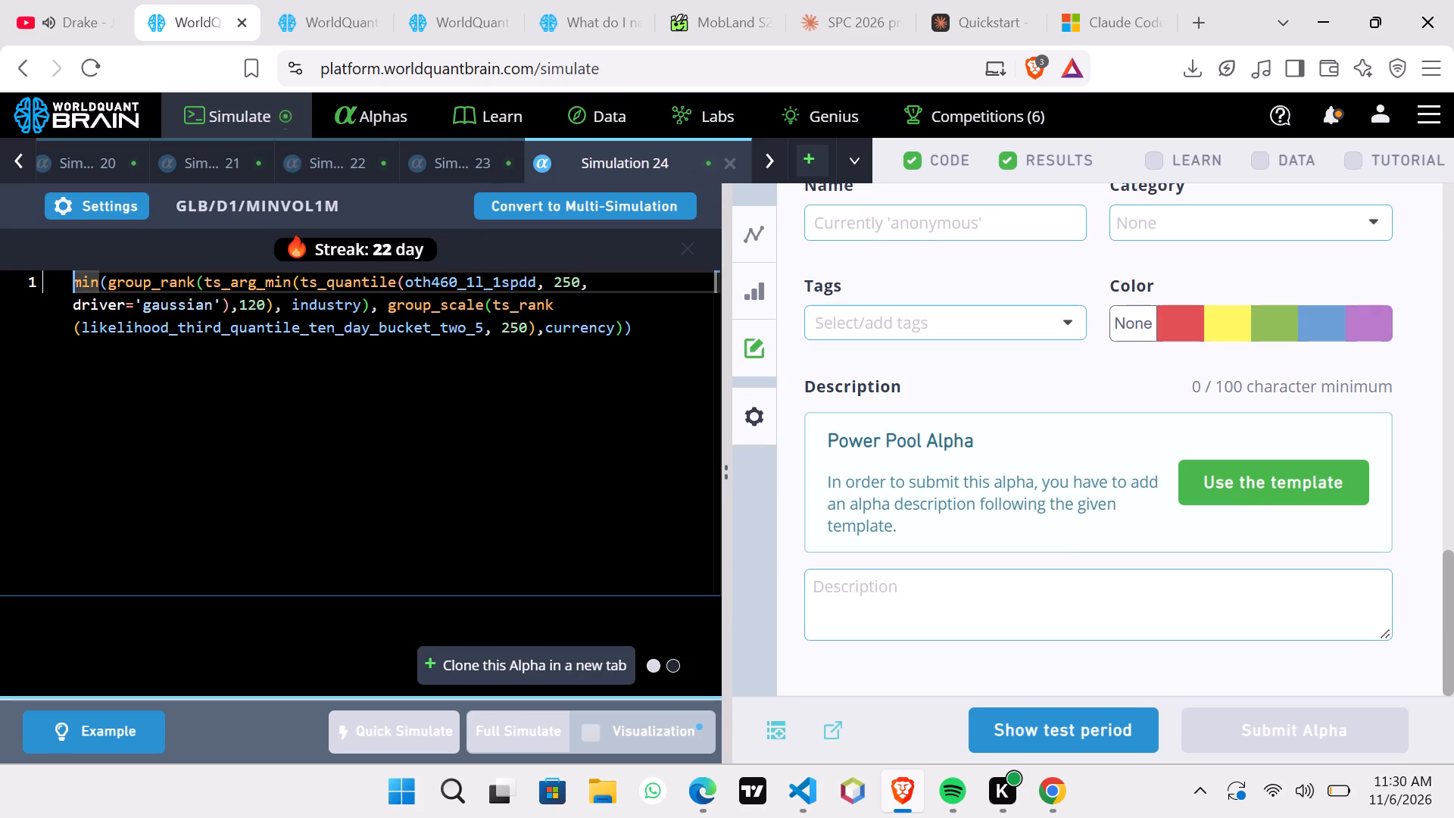
Clear the alpha ID filter from the unsubmitted Alphas list.
left_click(348, 2)
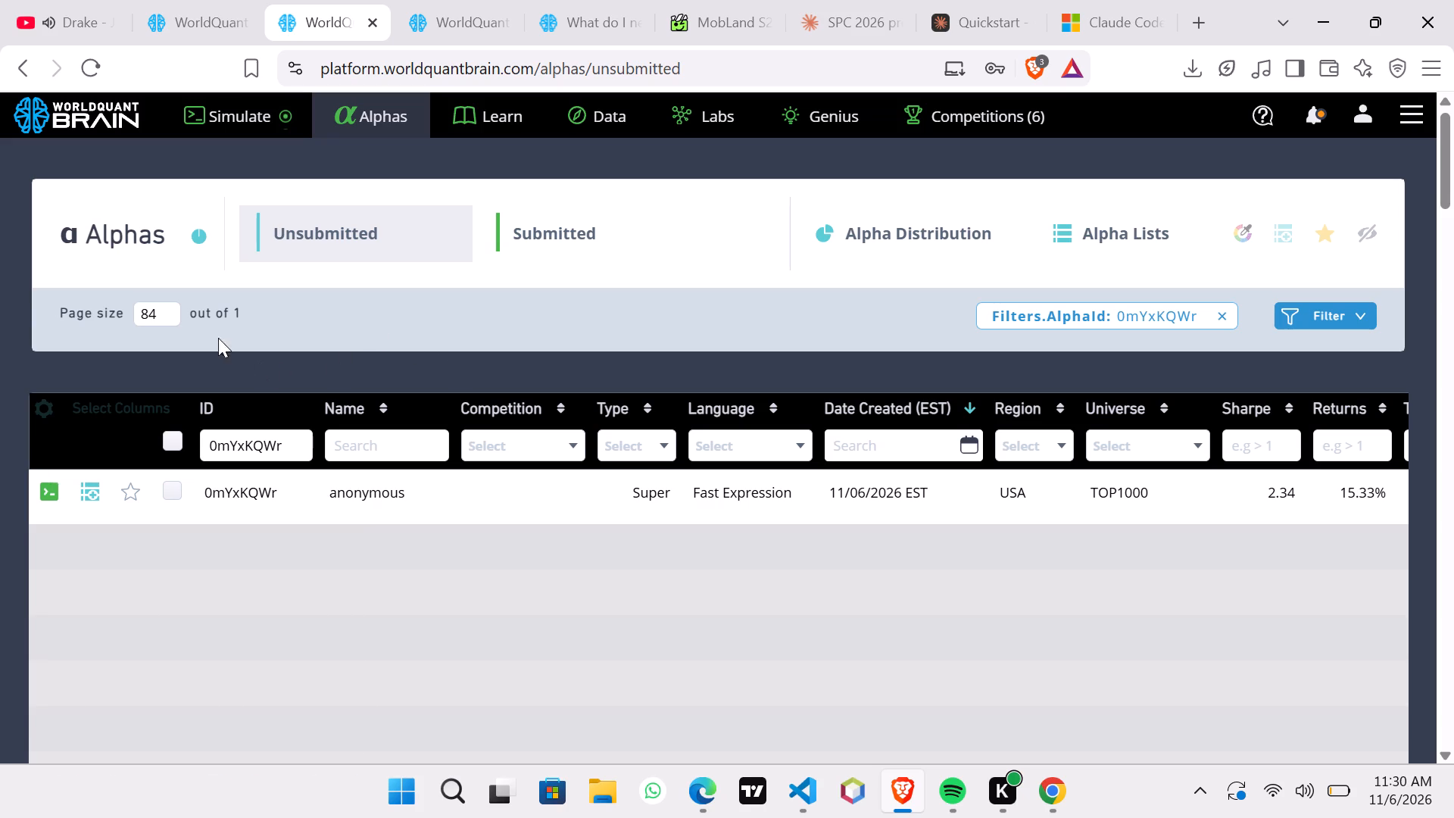
left_click(289, 436)
key("BackSpace")
key("BackSpace")
key("BackSpace")
key("BackSpace")
key("BackSpace")
key("BackSpace")
key("BackSpace")
key("BackSpace")
key("BackSpace")
key("BackSpace")
key("BackSpace")
key("BackSpace")
key("BackSpace")
key("BackSpace")
key("BackSpace")
key("BackSpace")
key("BackSpace")
key("BackSpace")
key("BackSpace")
key("BackSpace")
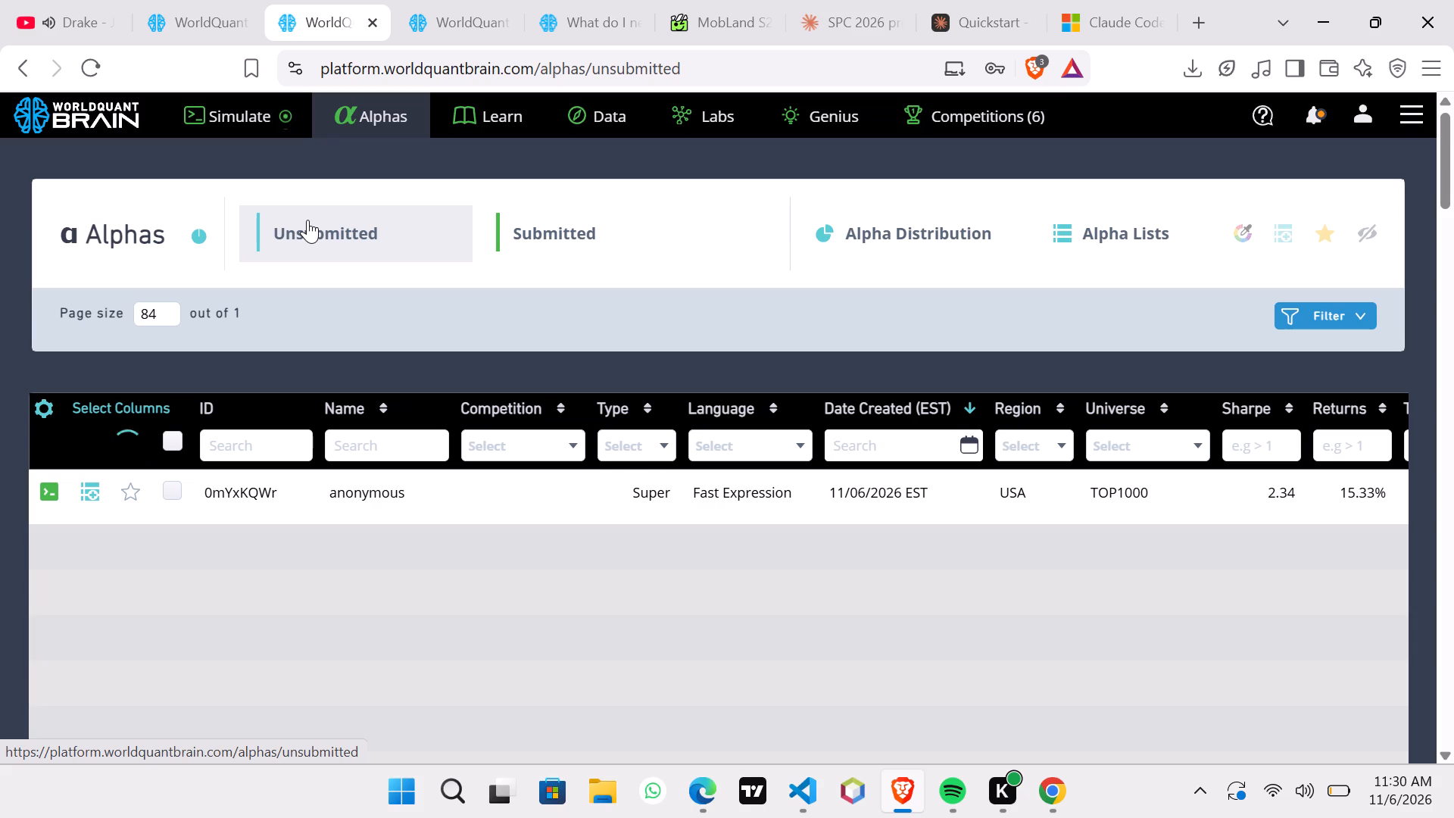
Open the submitted GLB alpha d5WYmA8Y and copy its full description text.
left_click(522, 224)
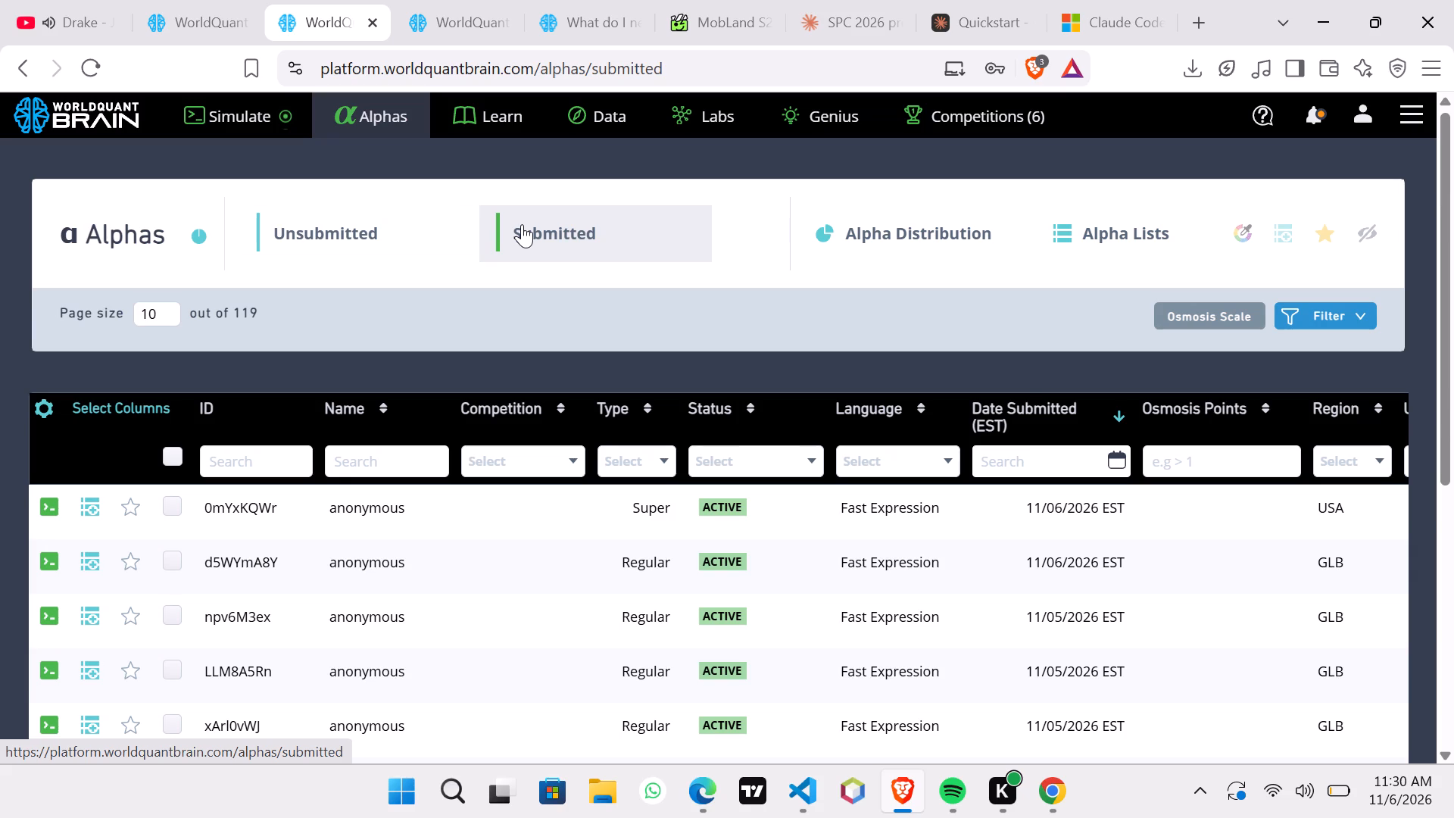
scroll(522, 224, "down", 1)
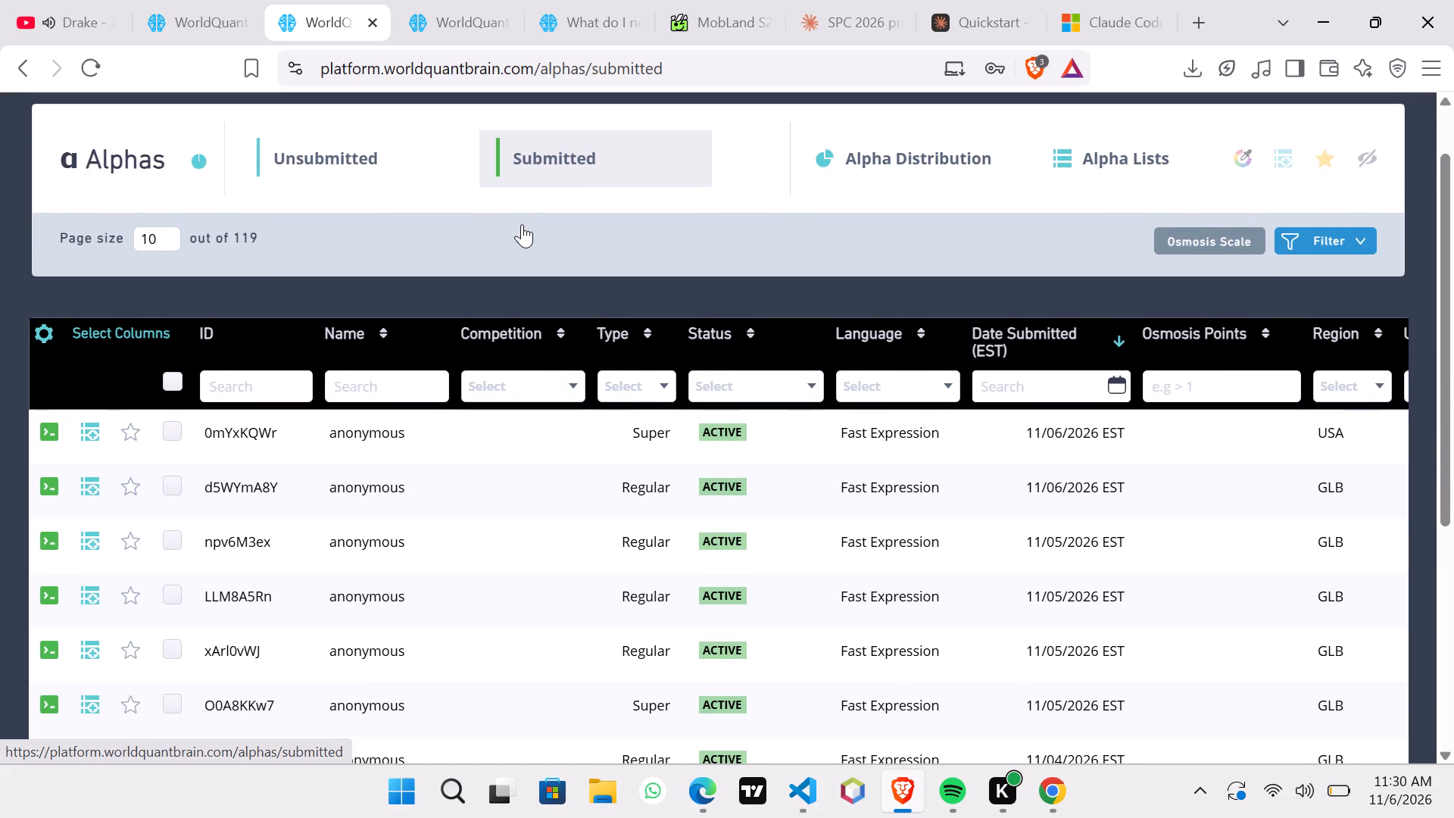
scroll(522, 224, "down", 1)
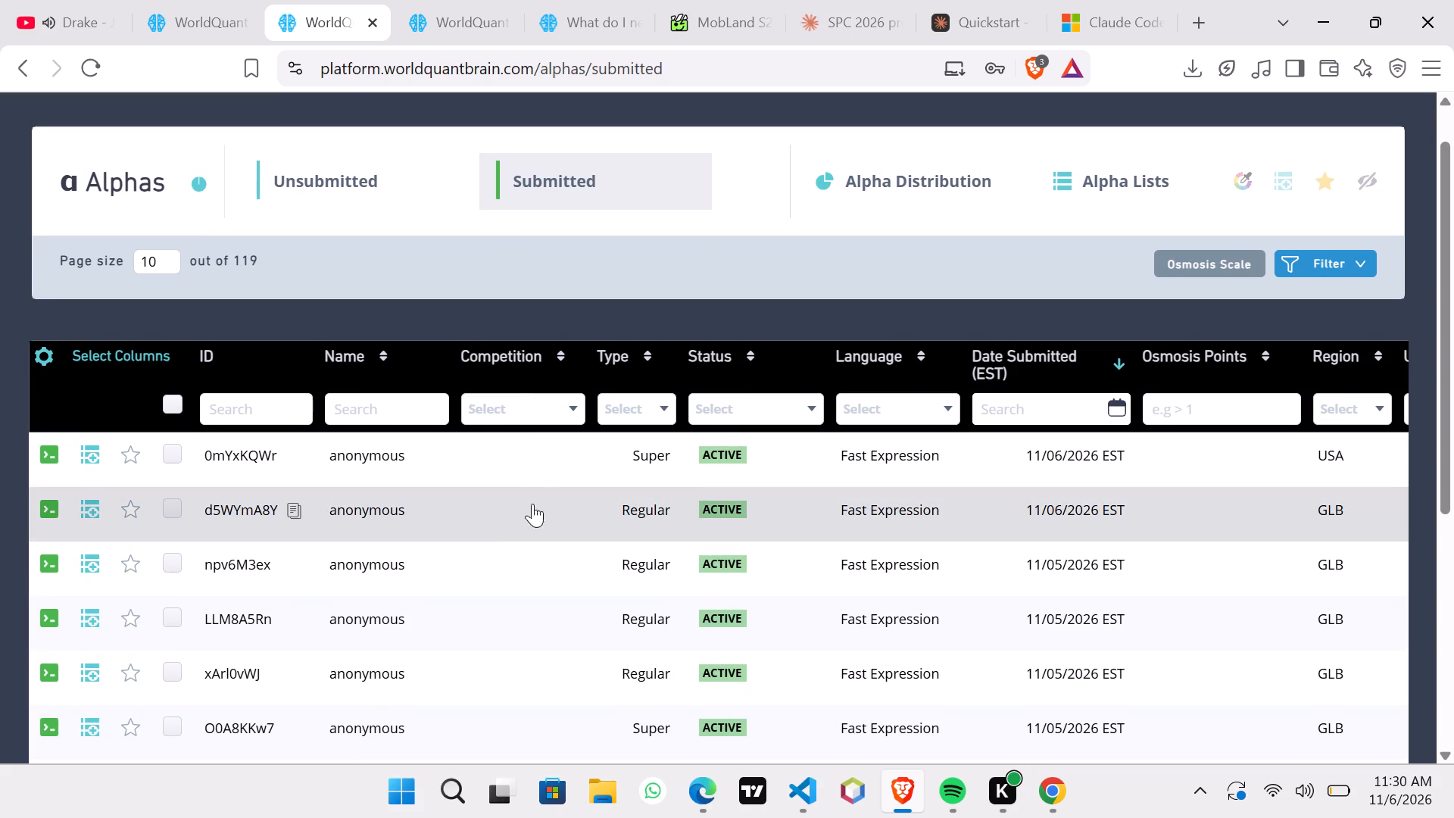
left_click(433, 522)
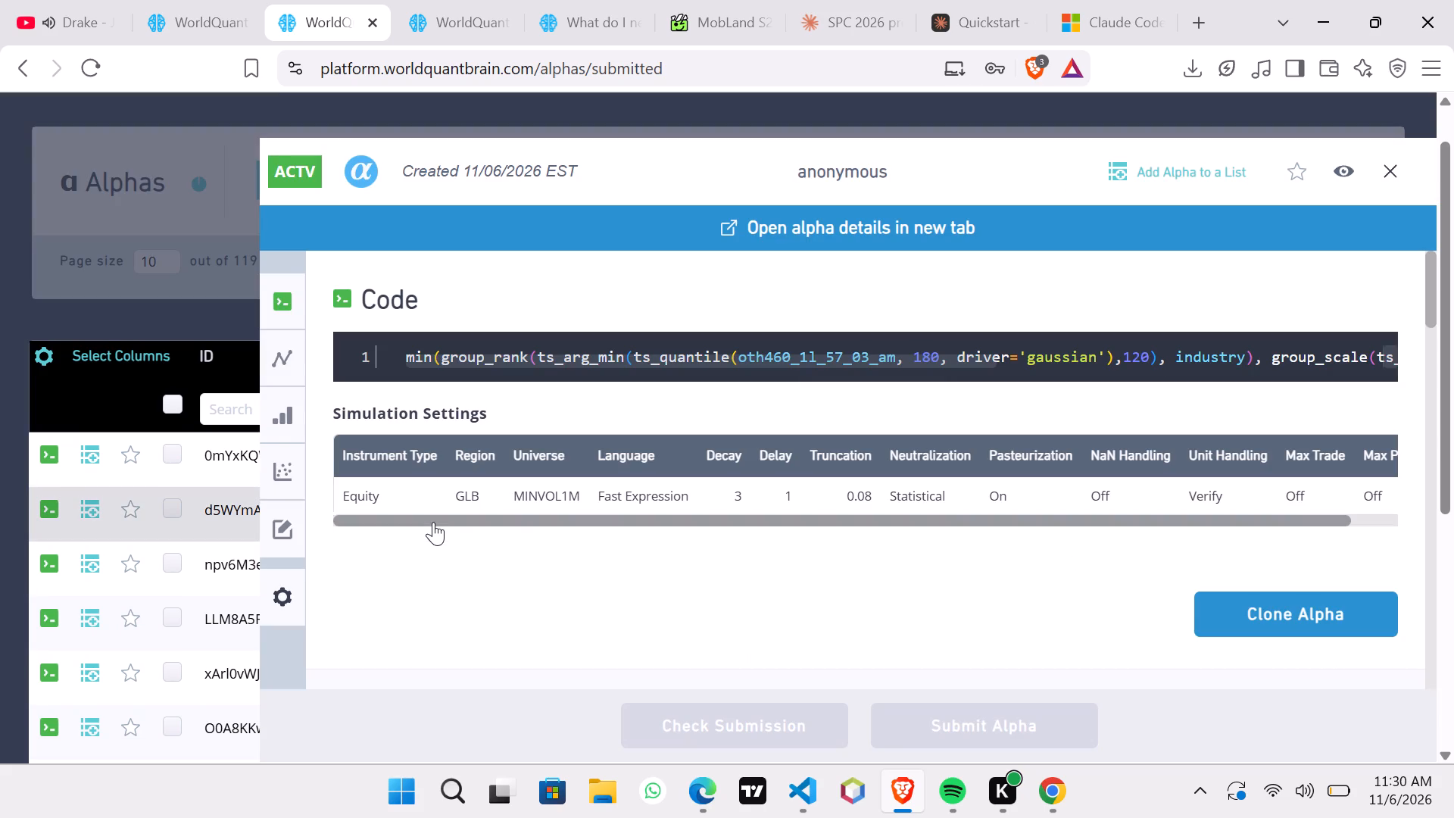
scroll(562, 550, "down", 7)
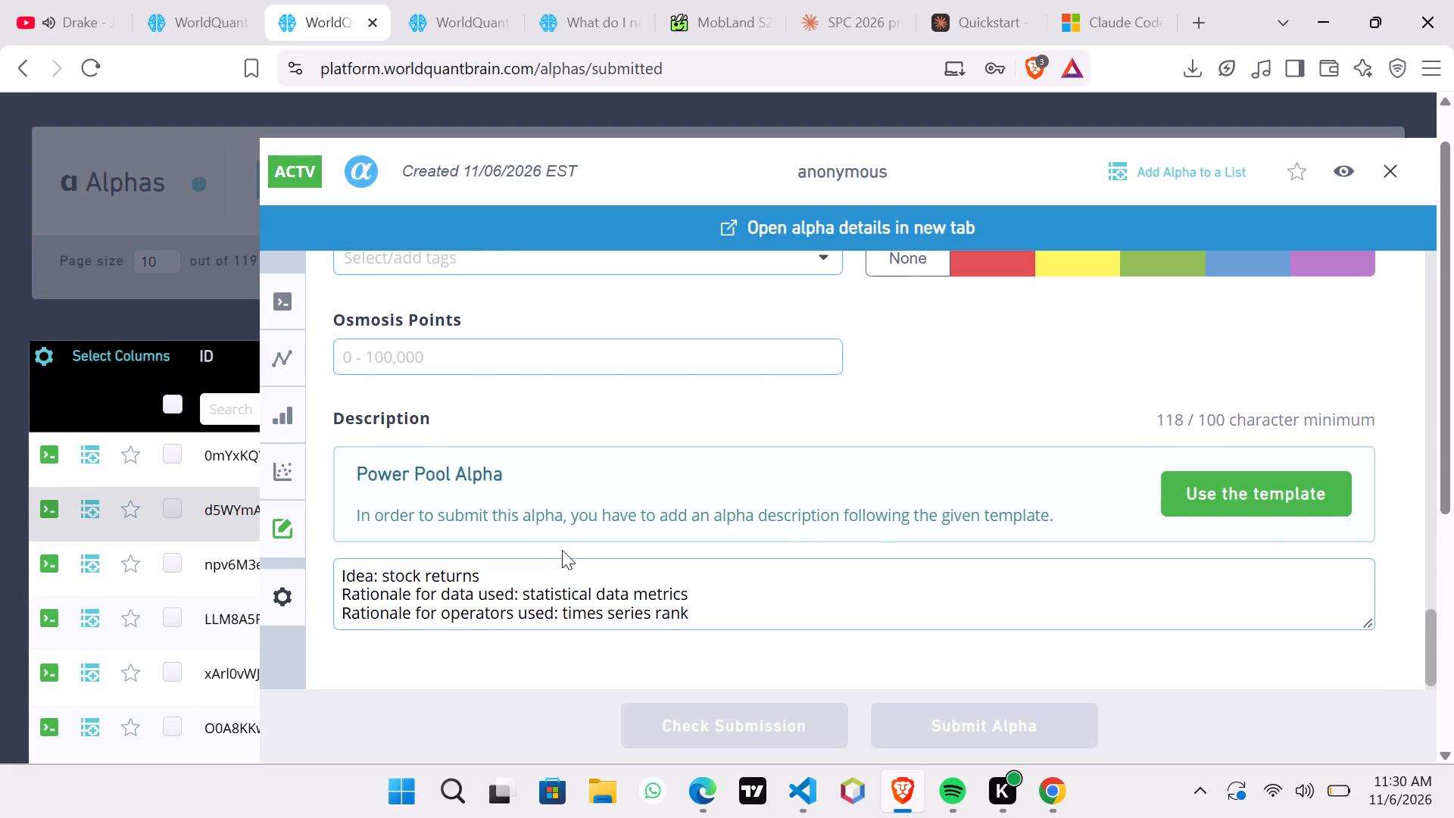
left_click_drag(688, 614, 292, 547)
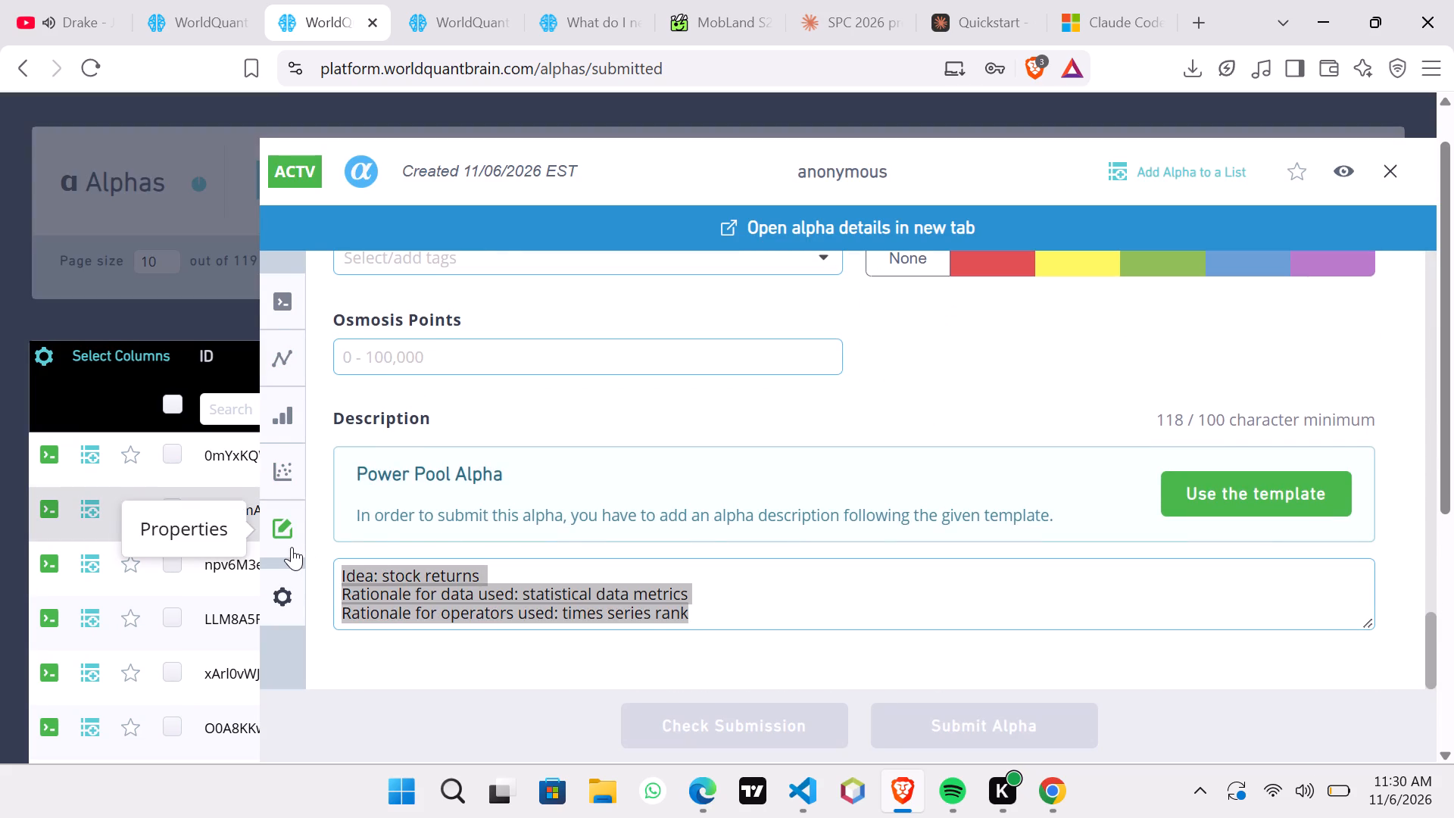
left_click_drag(292, 547, 291, 547)
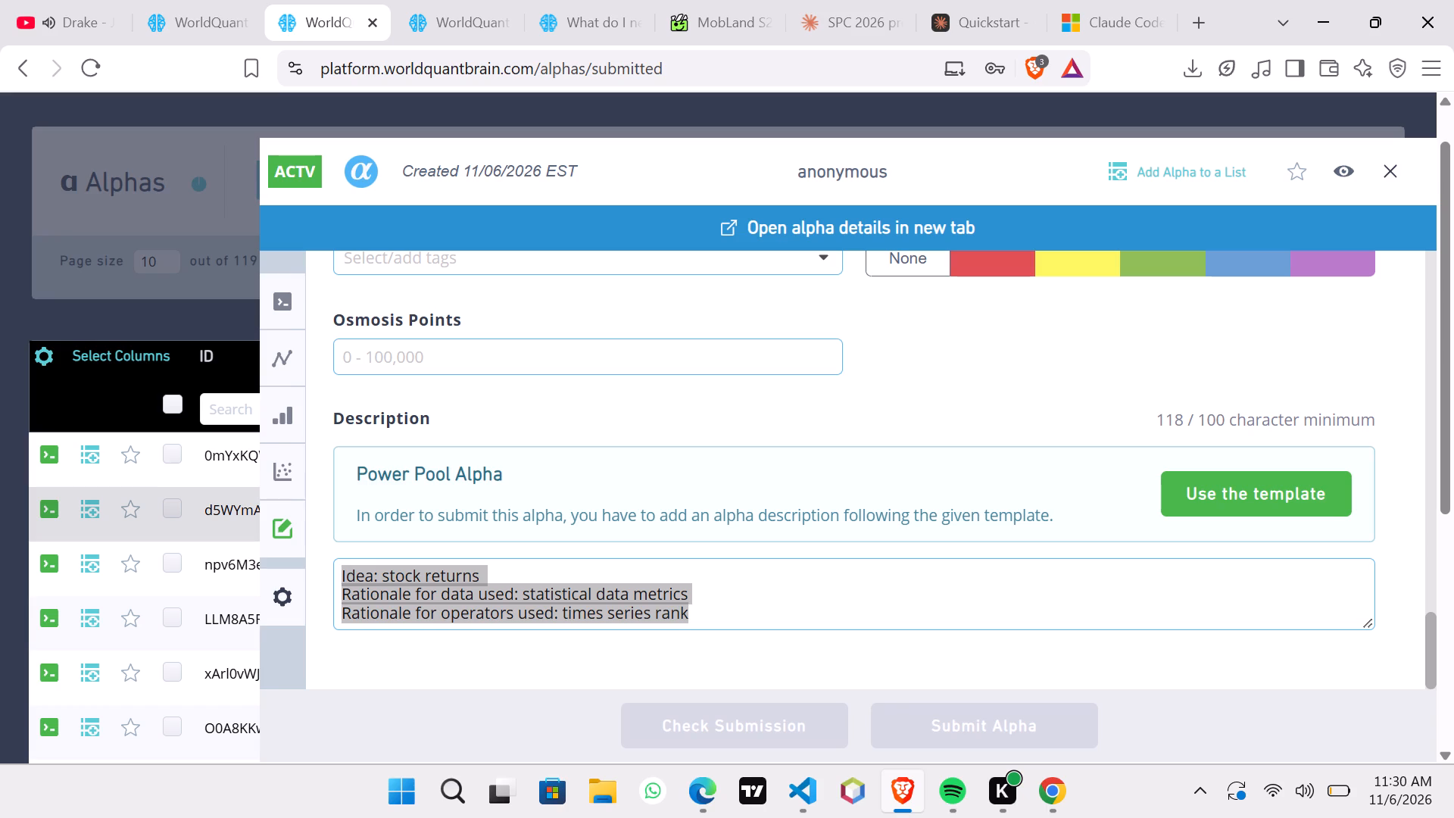
key("ctrl+c")
Return to Simulation 22 and review its Prod Correlation, IS Testing Status, and yearly and regional figures again.
left_click(182, 25)
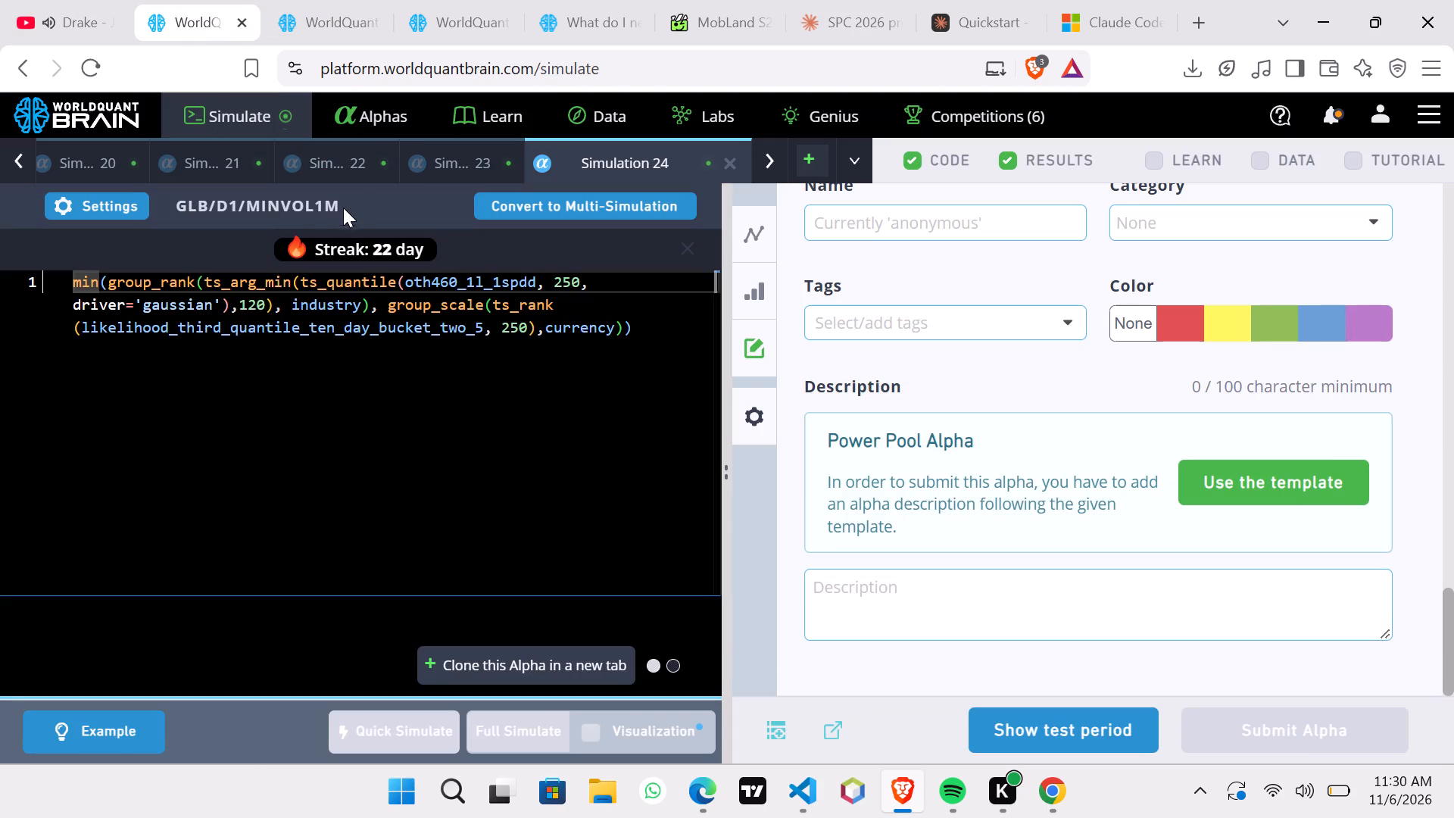
left_click(343, 160)
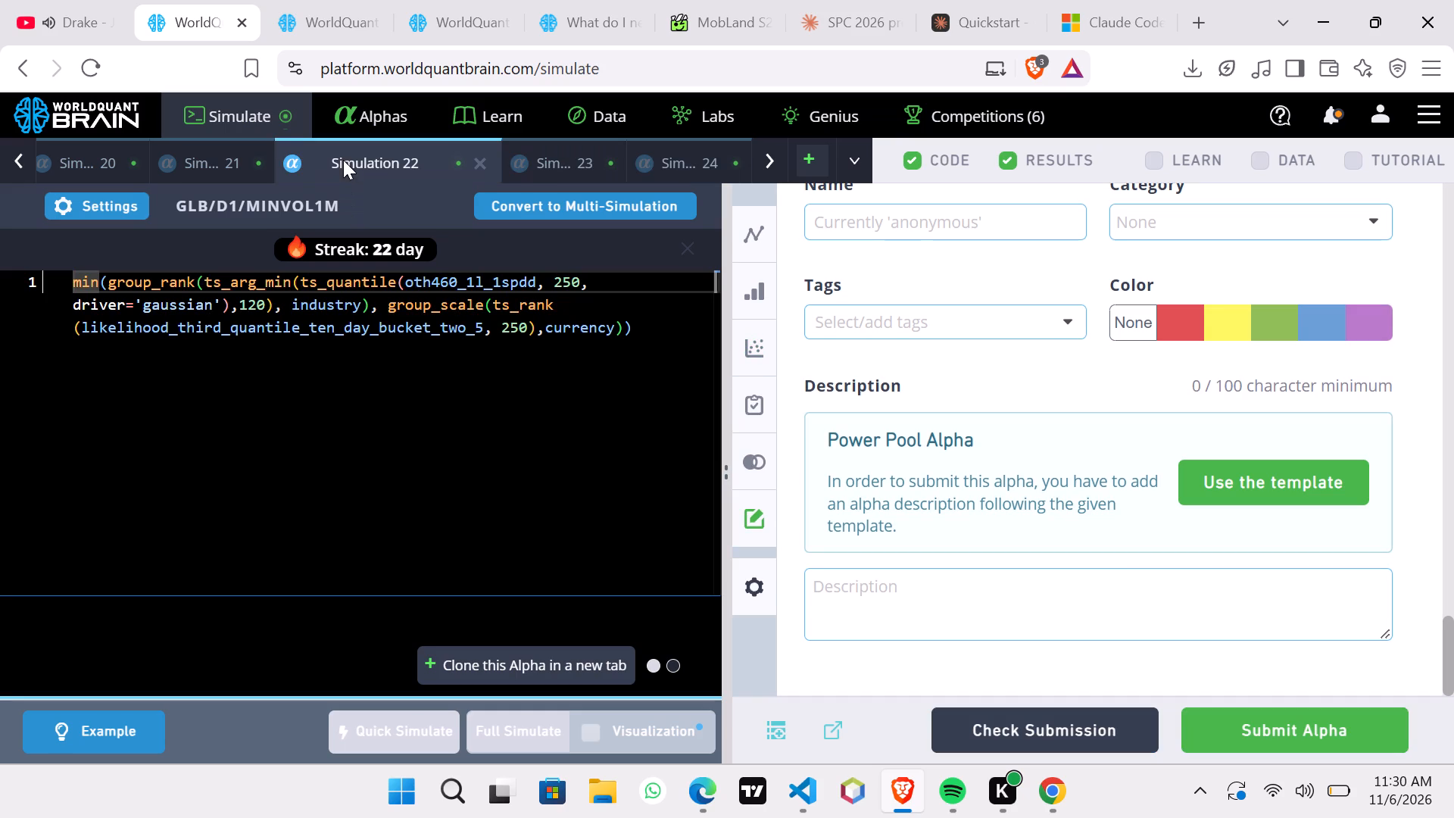
scroll(1086, 488, "up", 5)
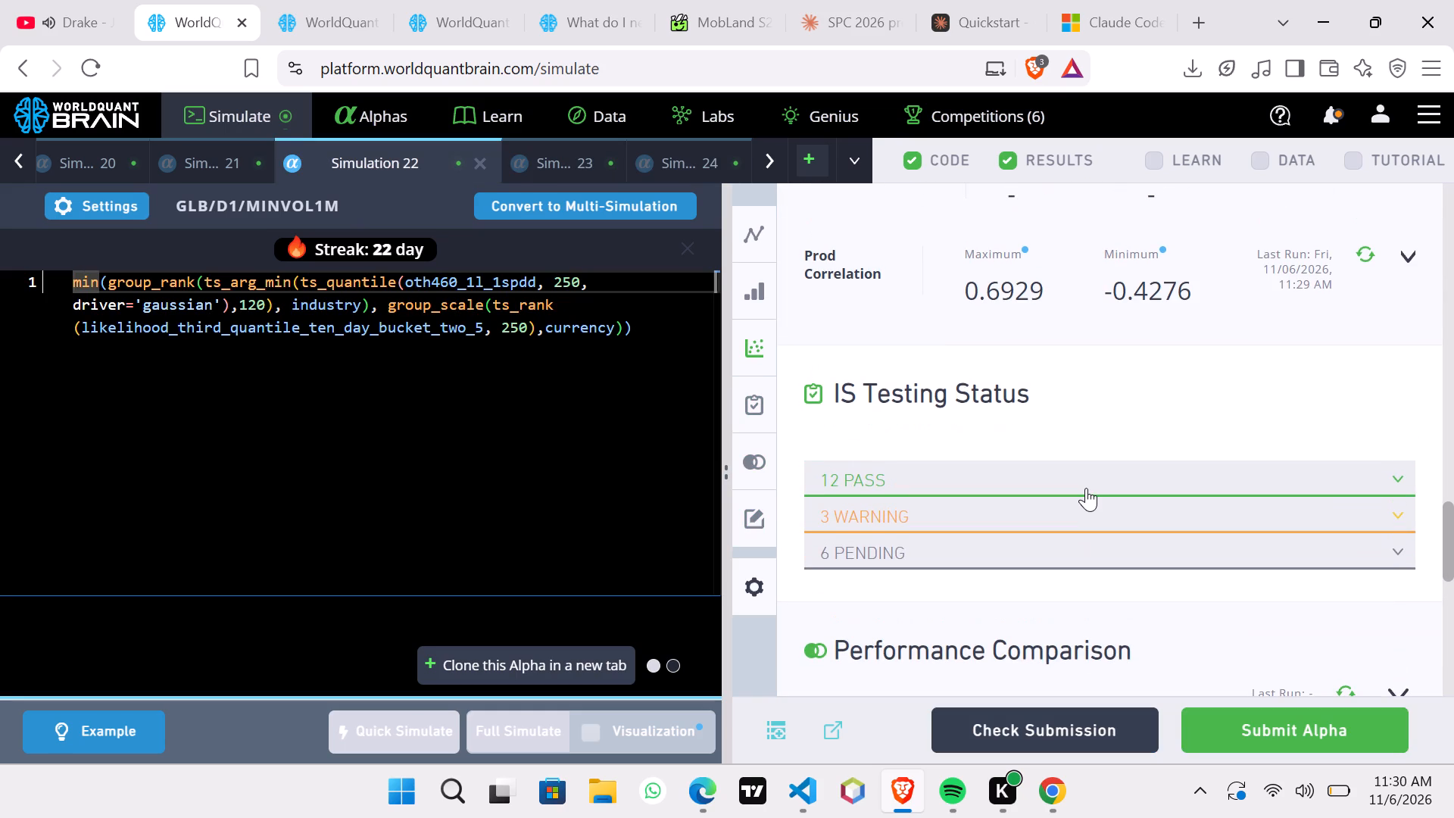
scroll(1086, 488, "up", 4)
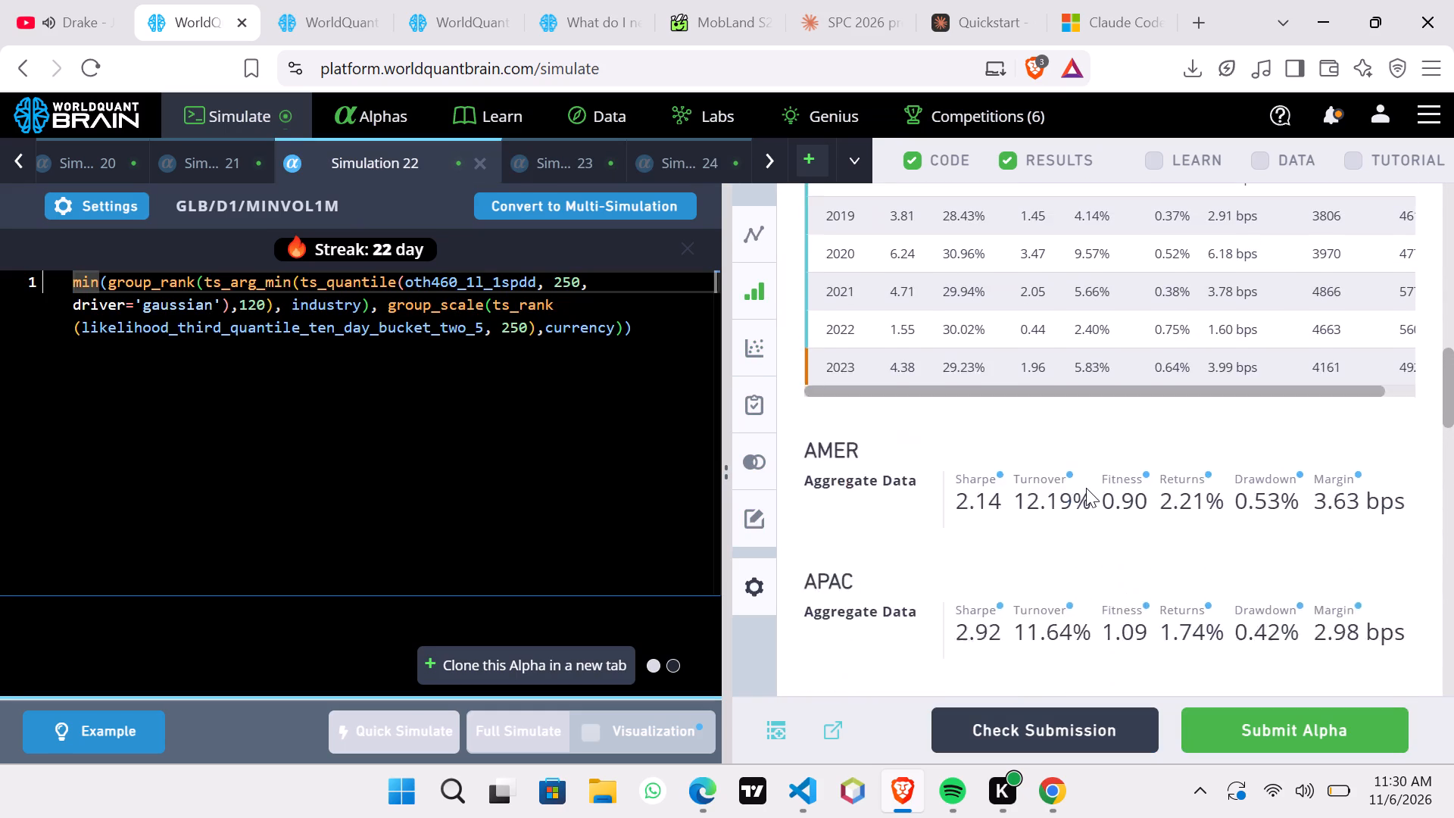
scroll(1086, 488, "left", 1)
scroll(1086, 488, "right", 1)
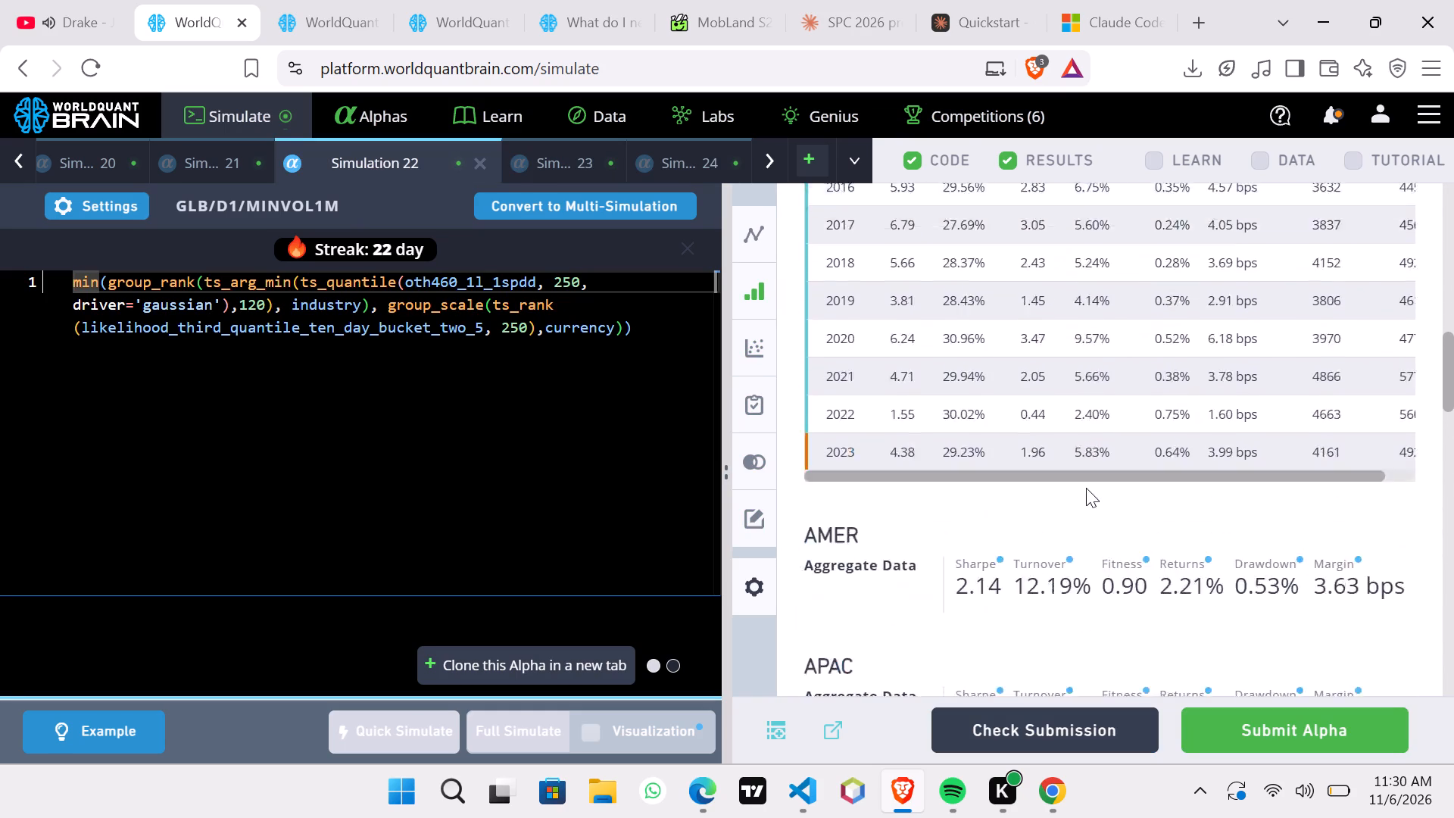
scroll(1086, 488, "down", 9)
Paste the copied description into Simulation 22: "Idea: stock returns; Rationale for data used: statistical data metrics; Rationale for operators used: times series rank".
left_click(1063, 583)
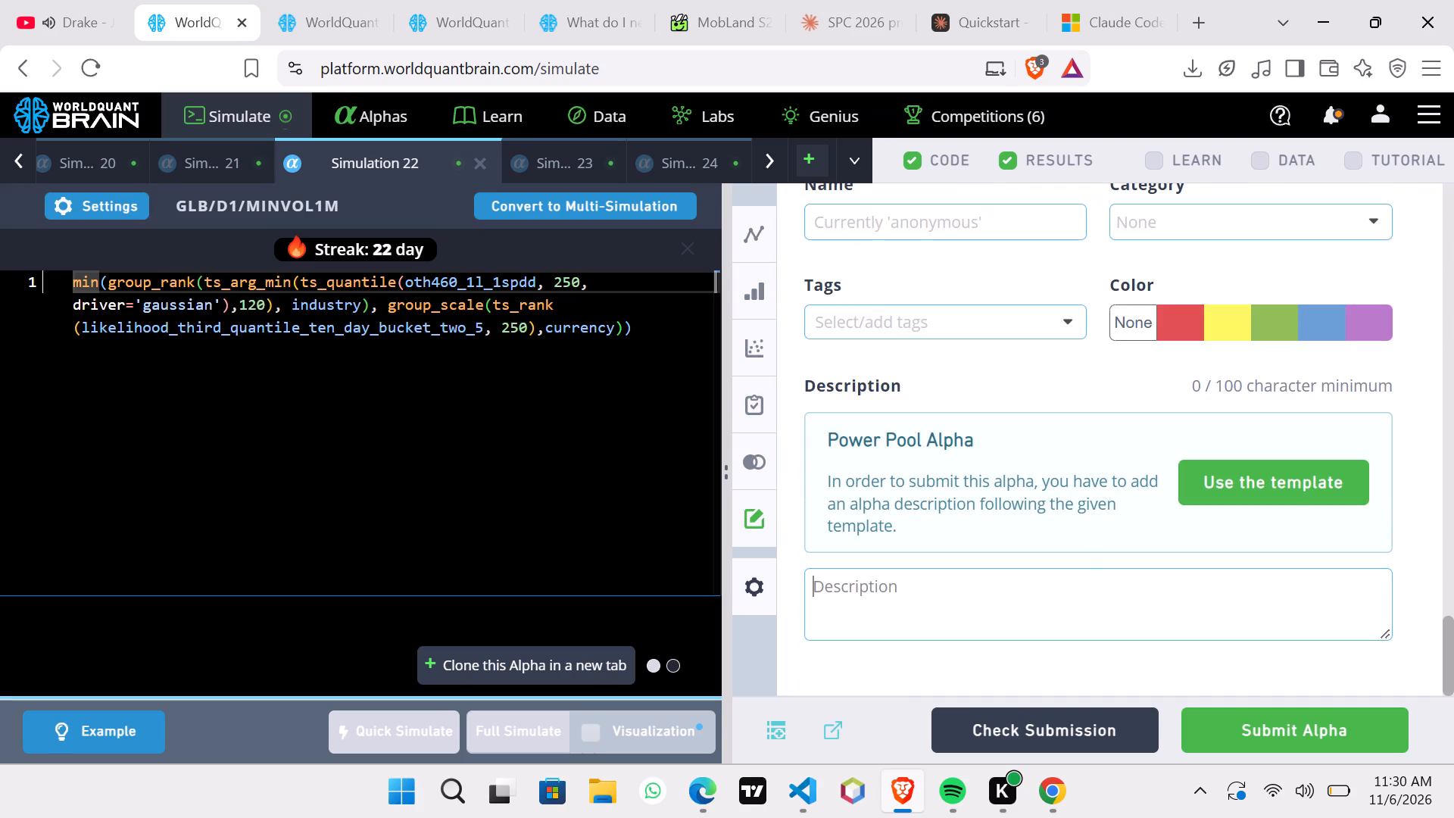
key("ctrl+v")
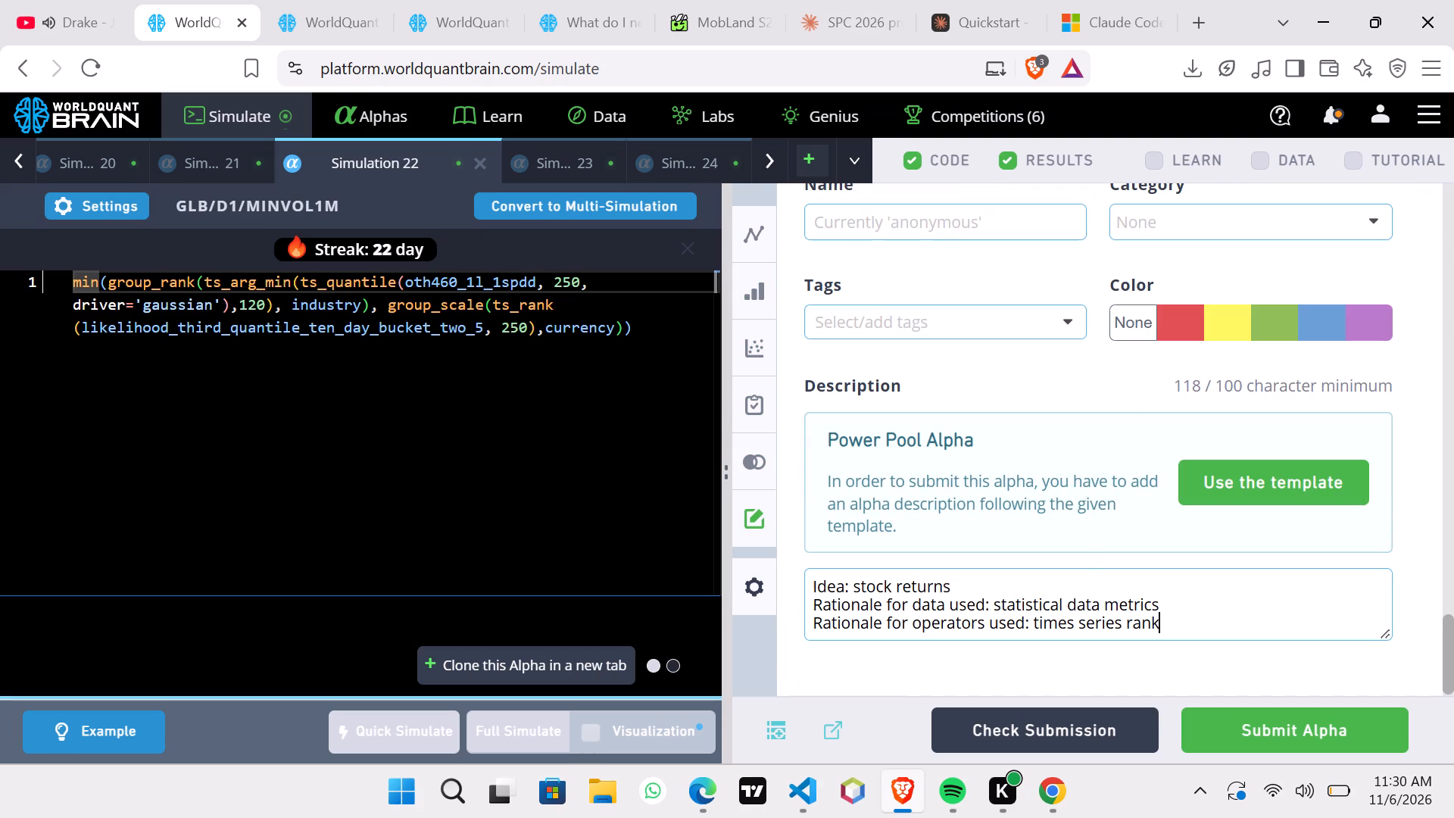
Submit Simulation 22's alpha.
left_click(1336, 726)
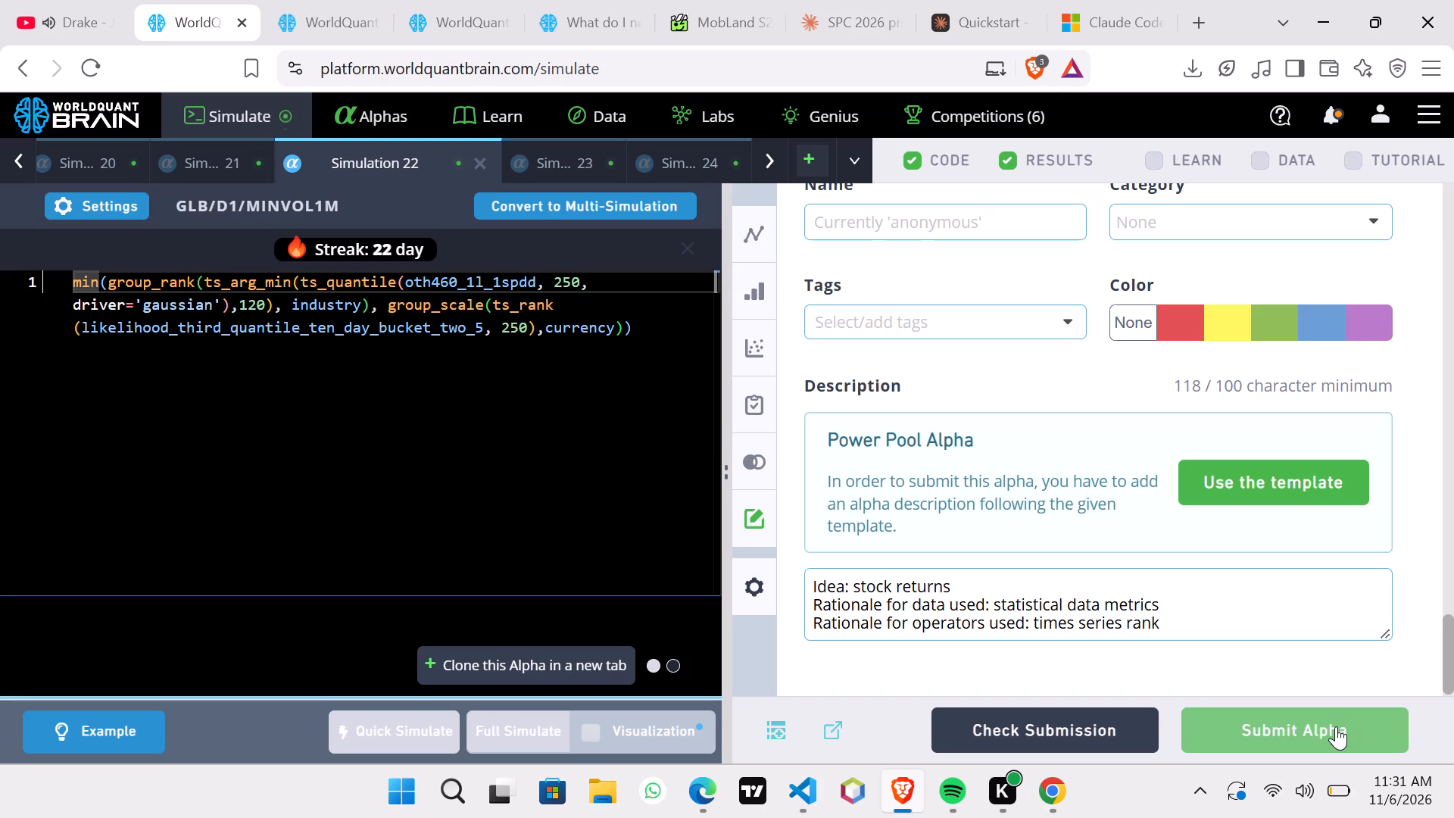
left_click(1336, 726)
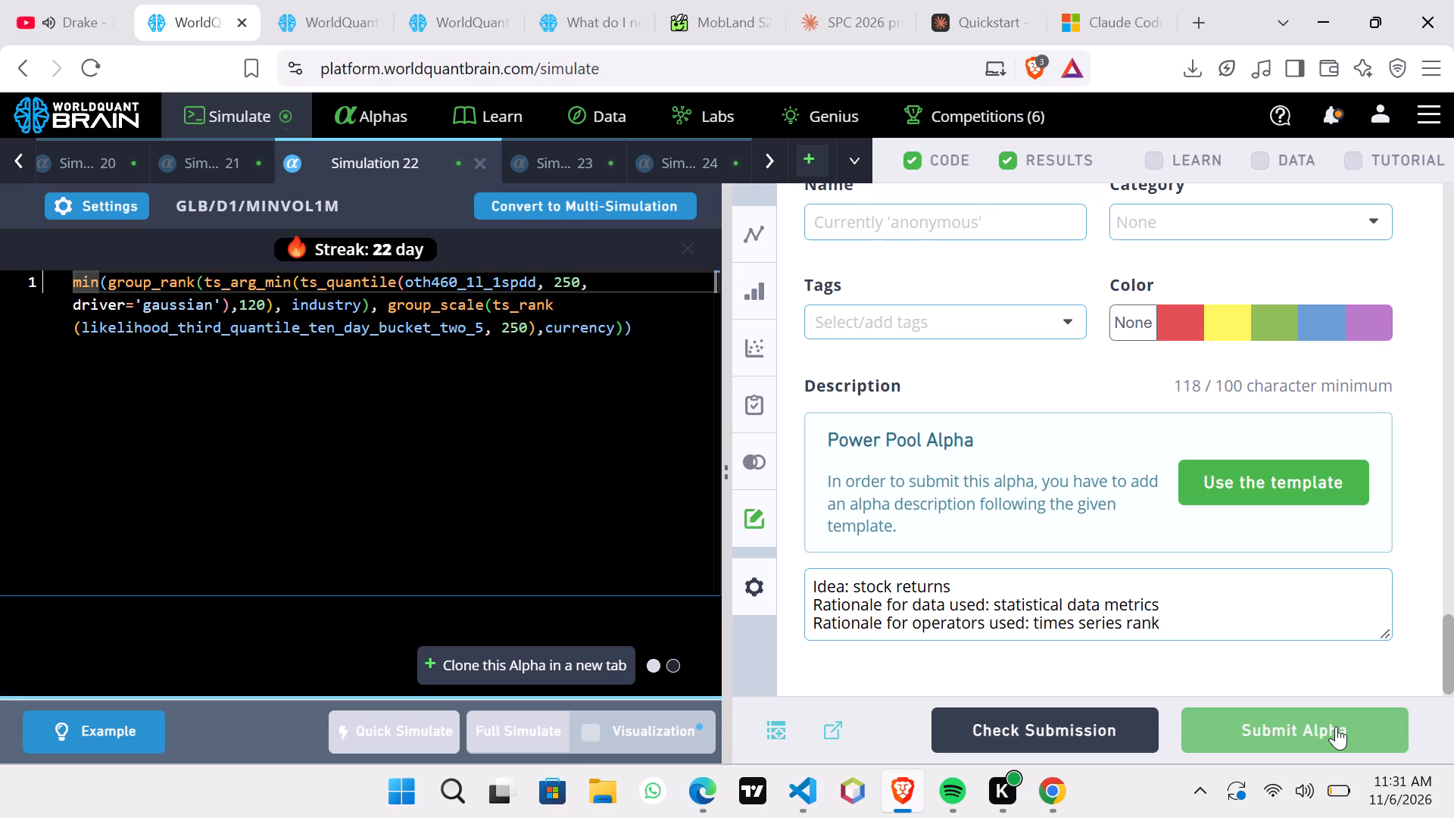
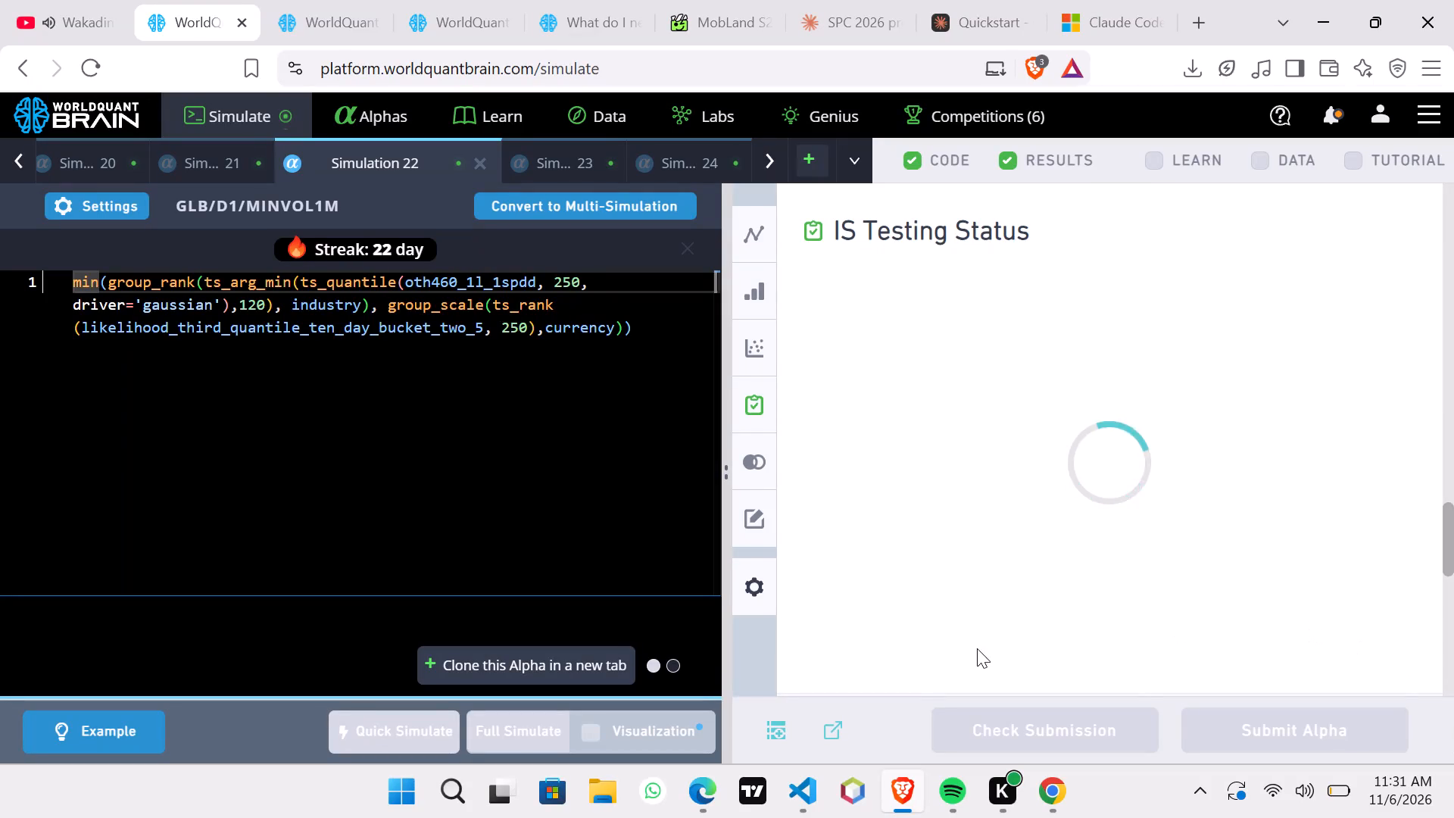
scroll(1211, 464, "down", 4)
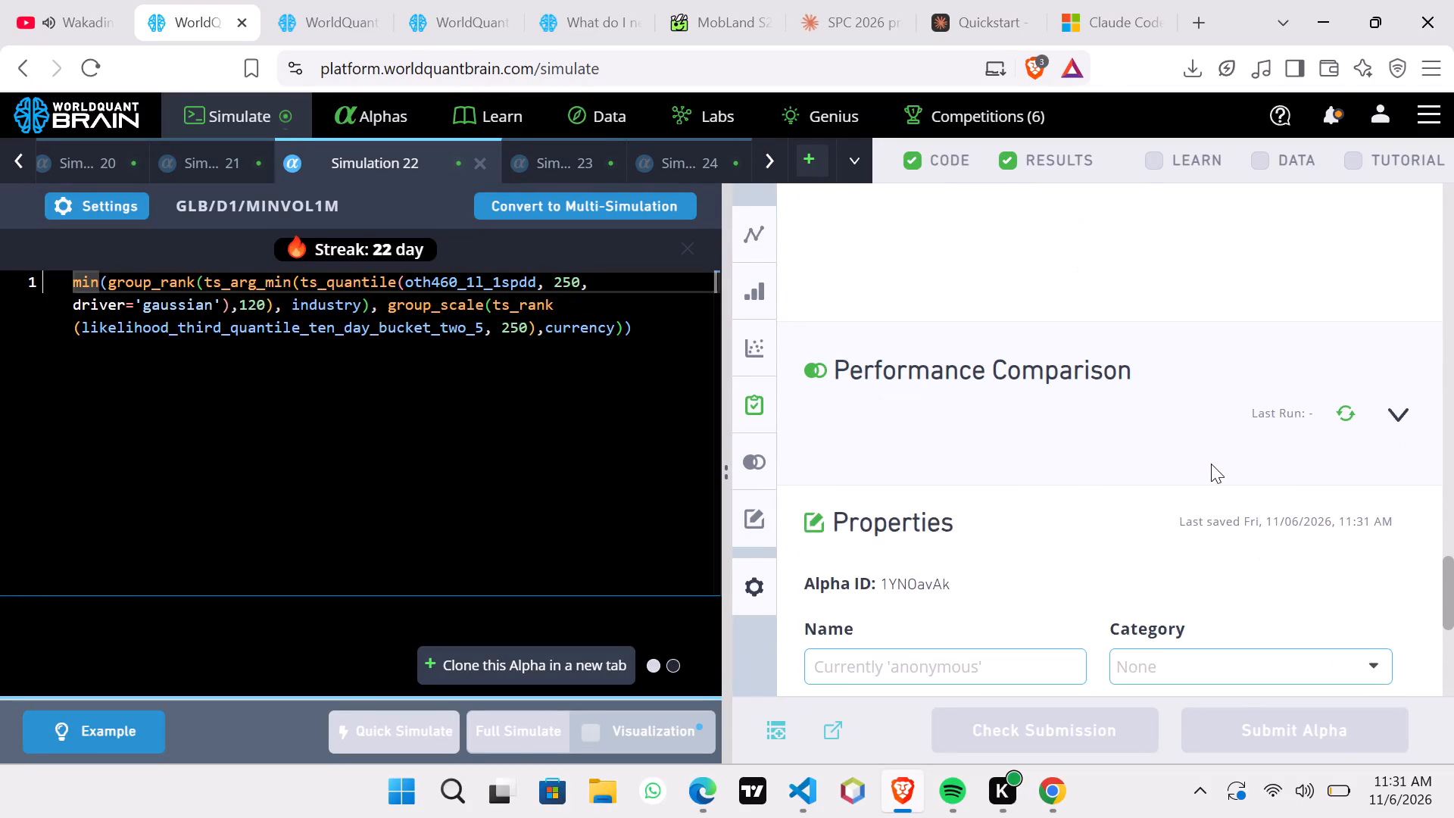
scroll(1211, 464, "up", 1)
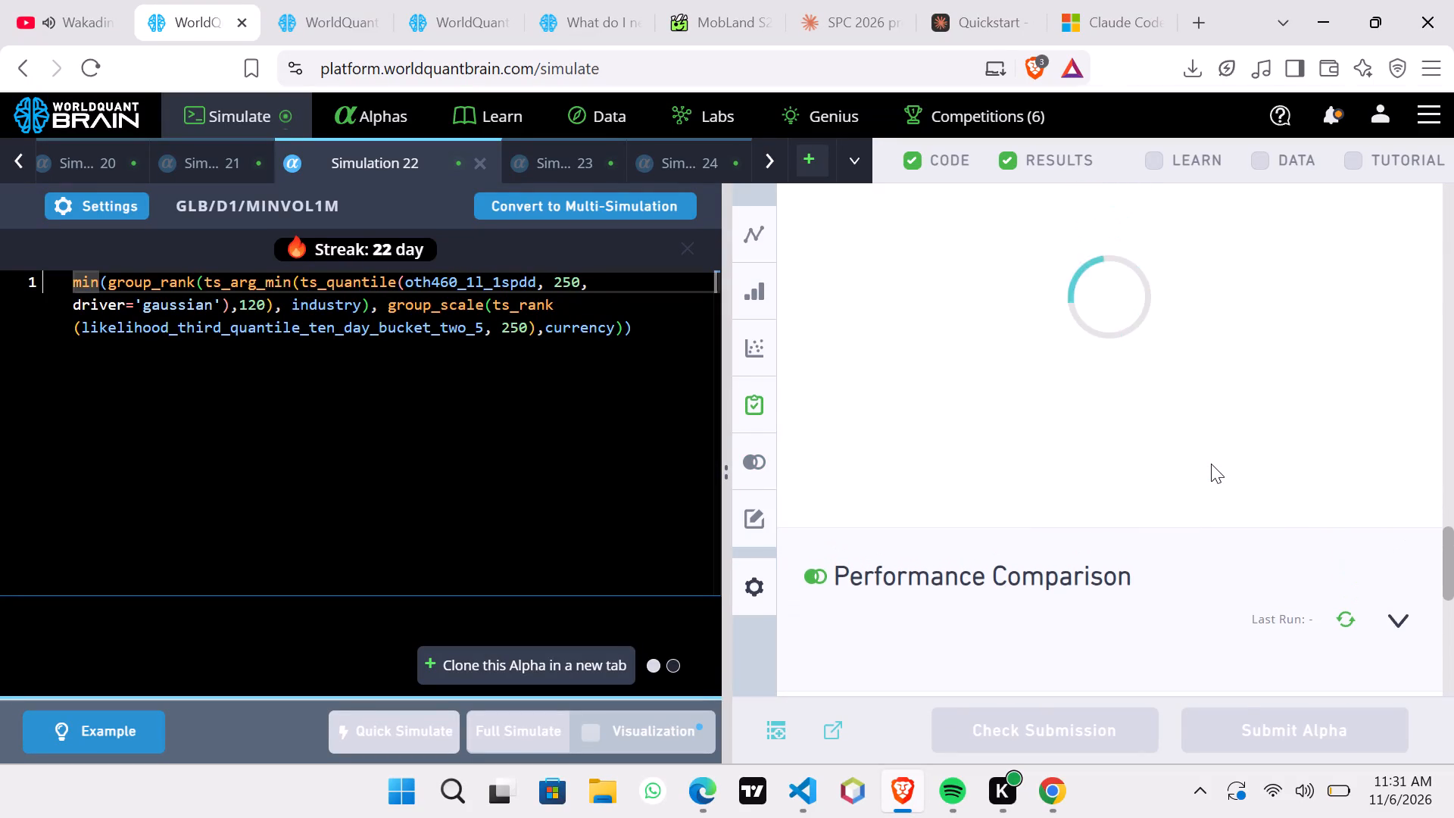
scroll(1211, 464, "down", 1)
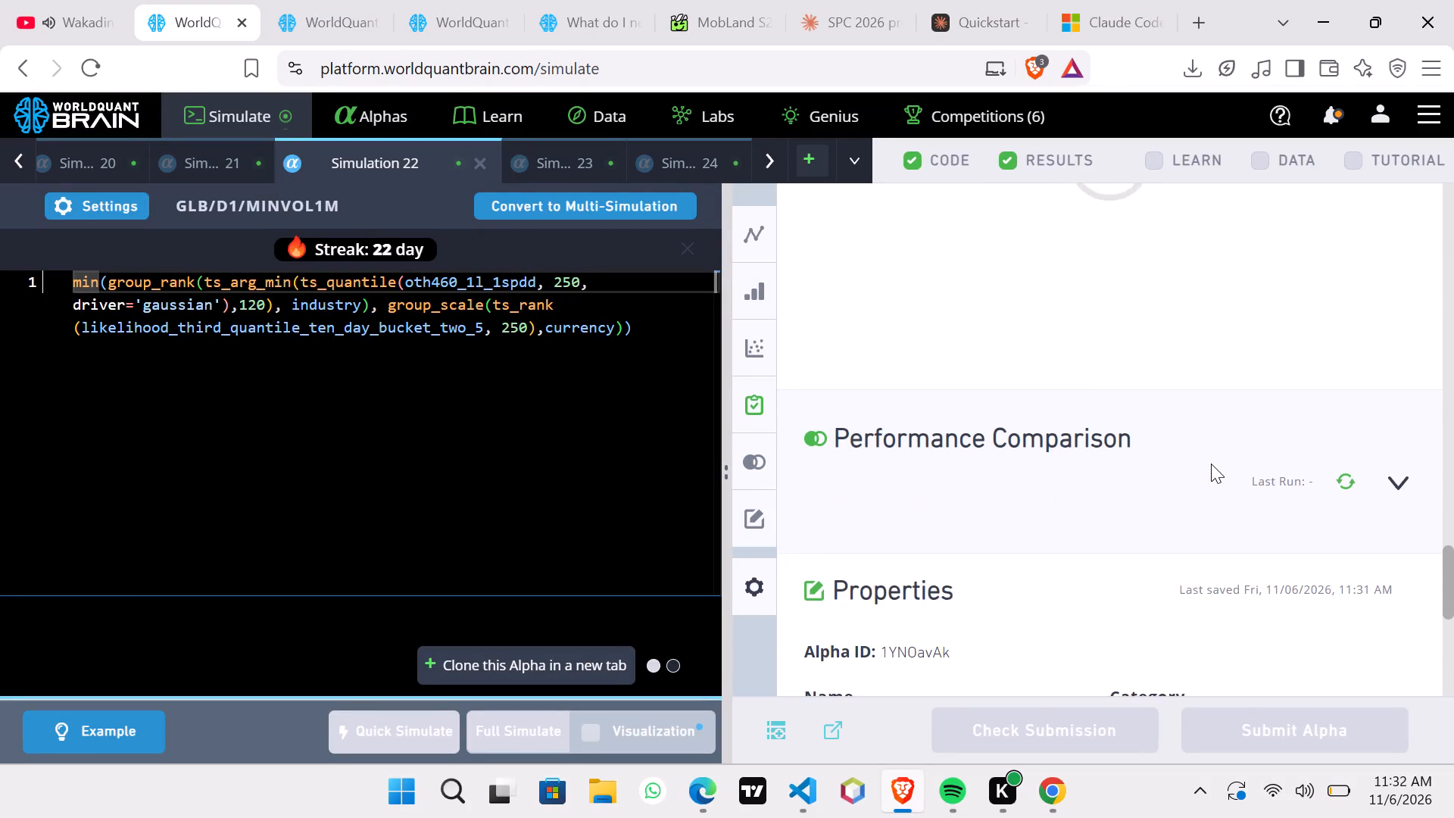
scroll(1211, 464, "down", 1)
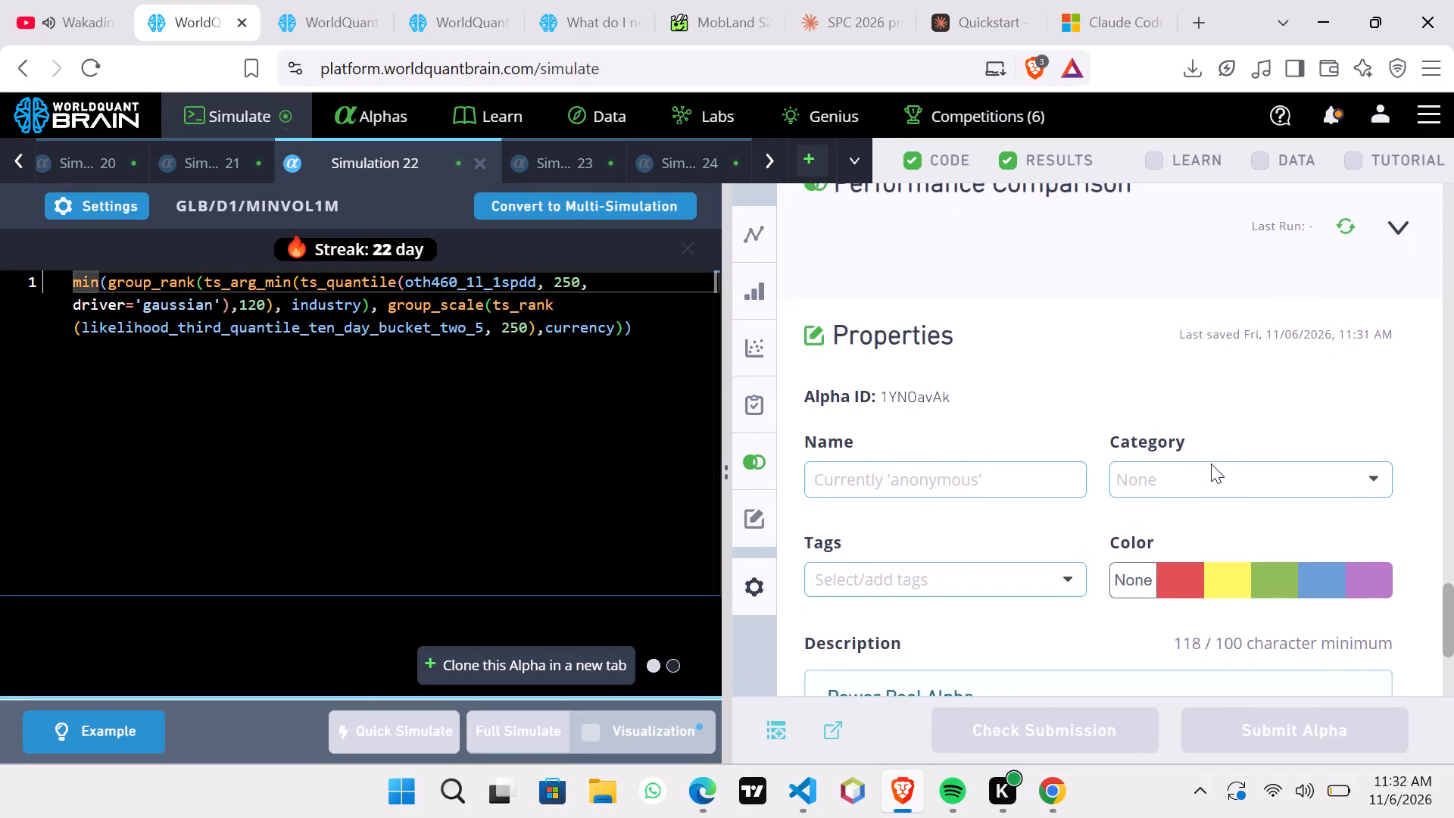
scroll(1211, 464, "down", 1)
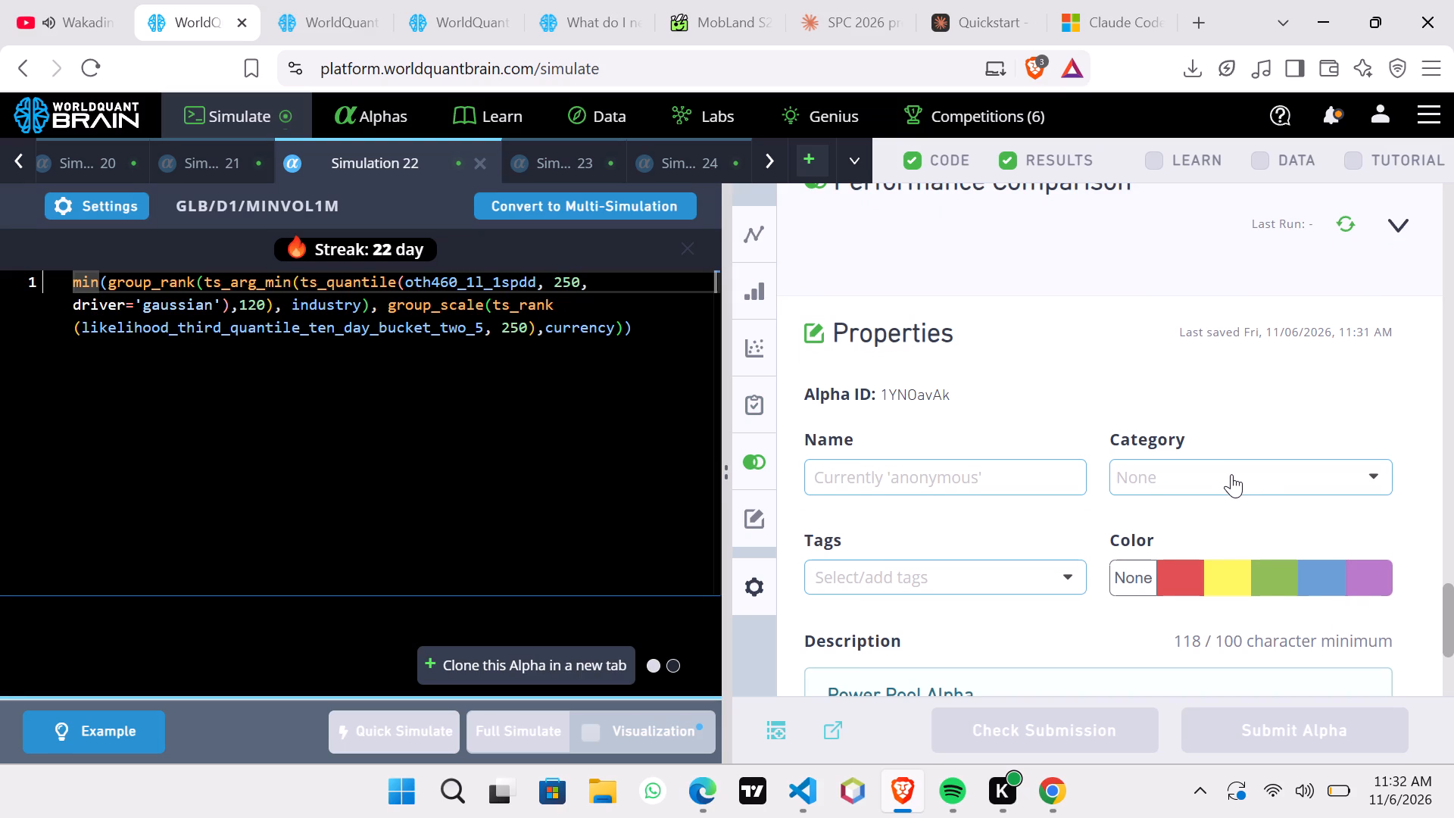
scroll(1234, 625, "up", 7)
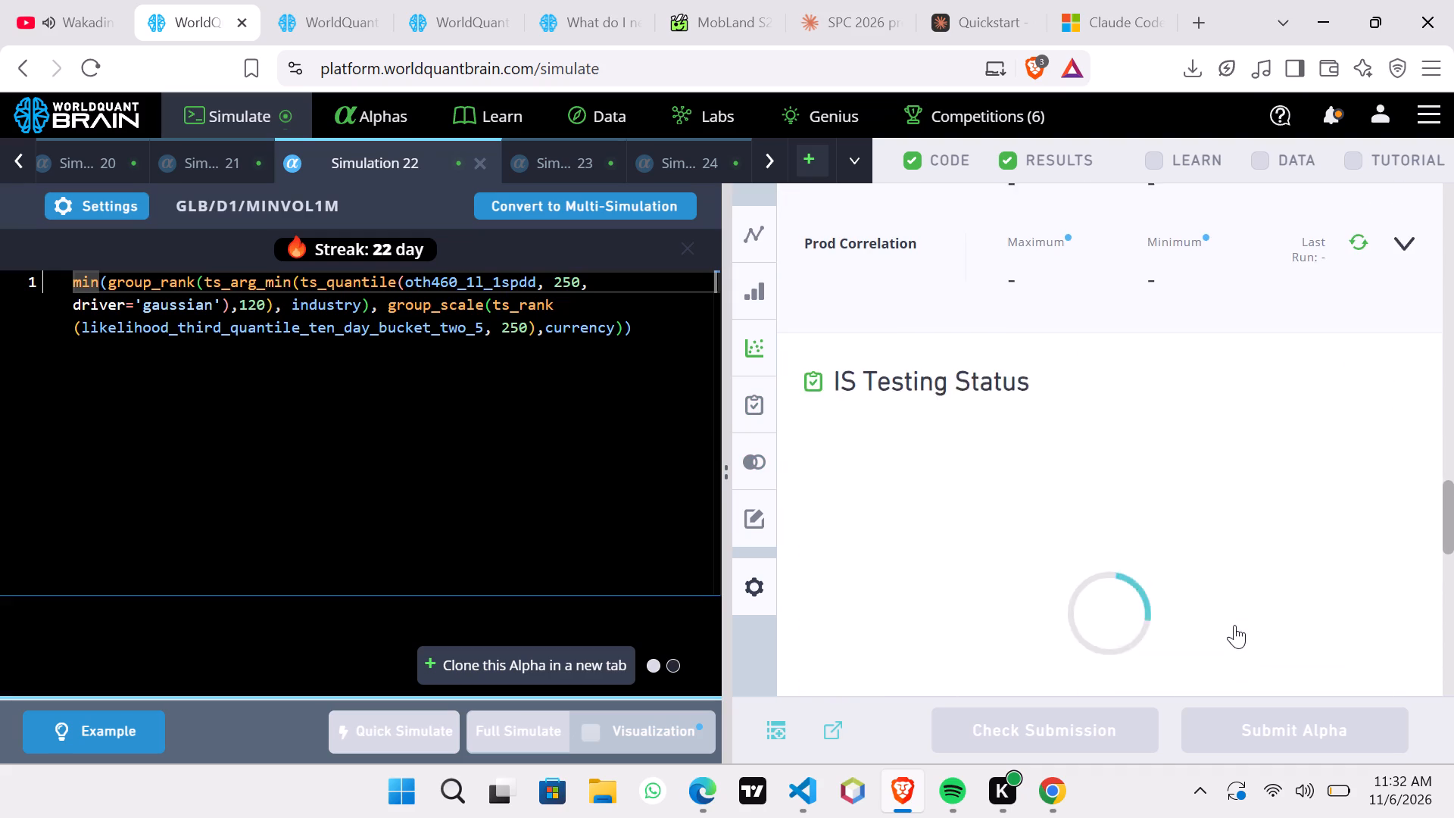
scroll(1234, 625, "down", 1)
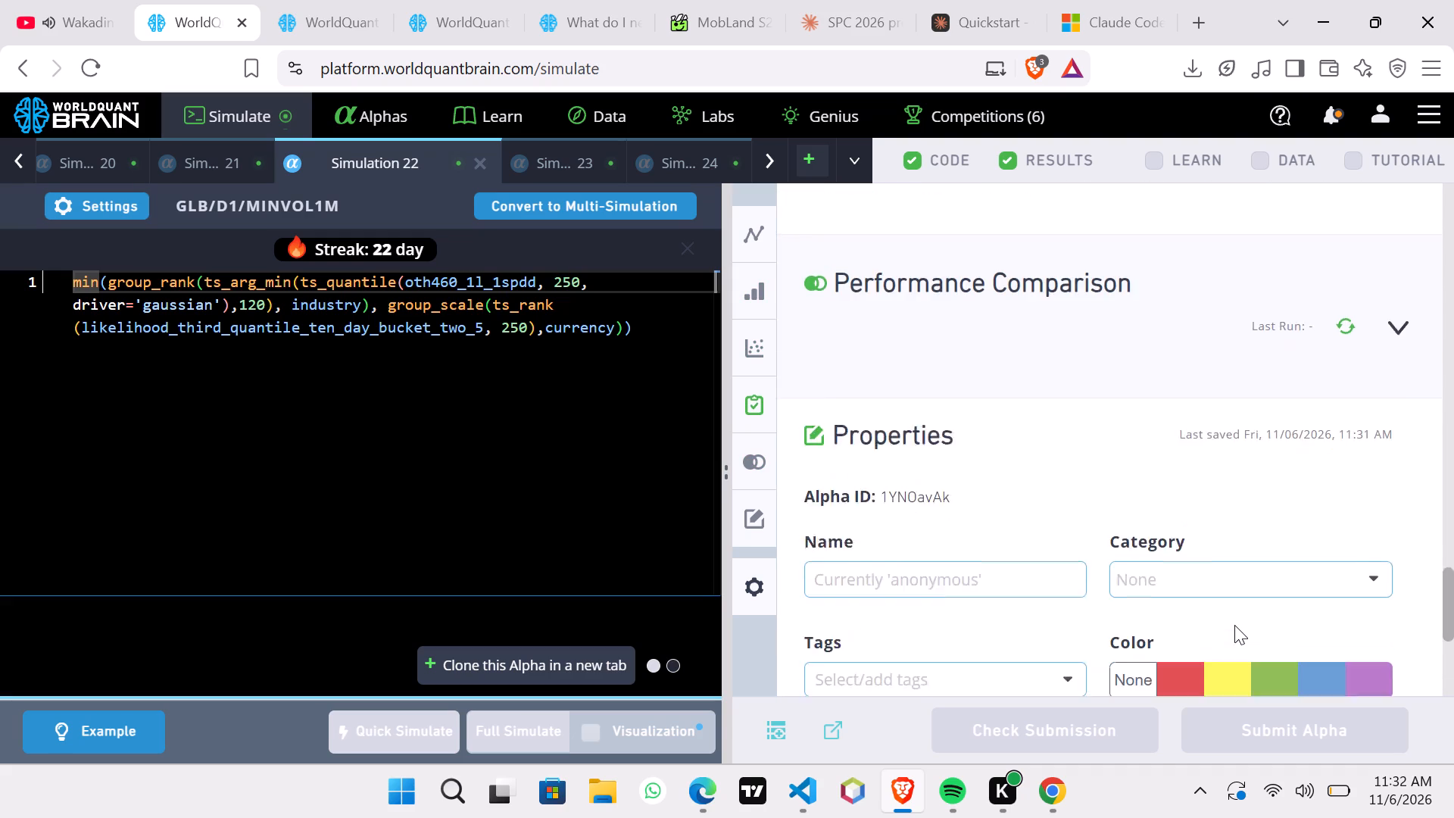
Copy the alpha ID from Simulation 22's Properties section.
scroll(1234, 625, "down", 3)
scroll(1234, 625, "up", 2)
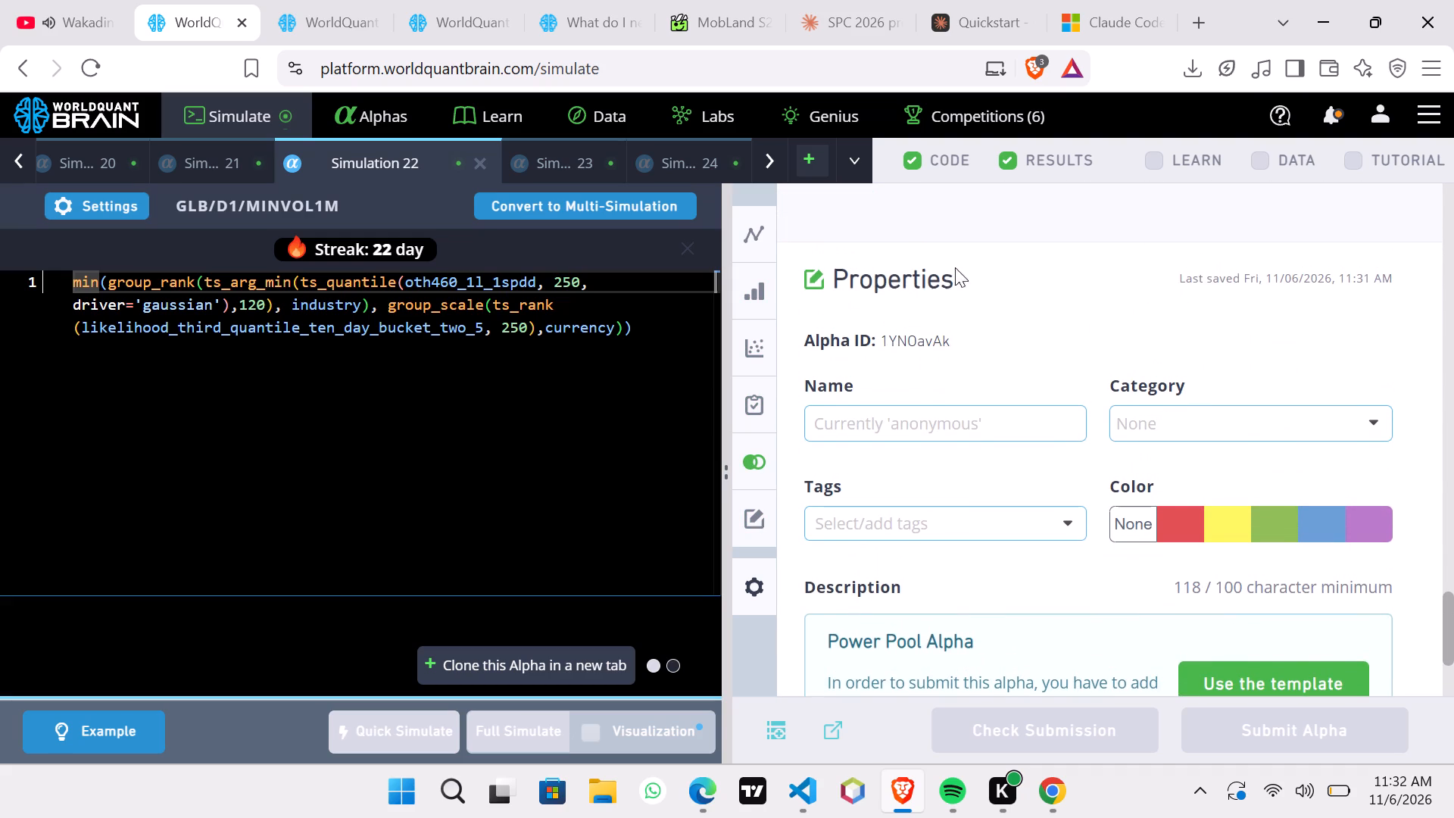
left_click(967, 340)
Close the details of alpha d5WYmA8Y and check the unsubmitted and submitted alpha lists for Simulation 22's alpha.
left_click(343, 1)
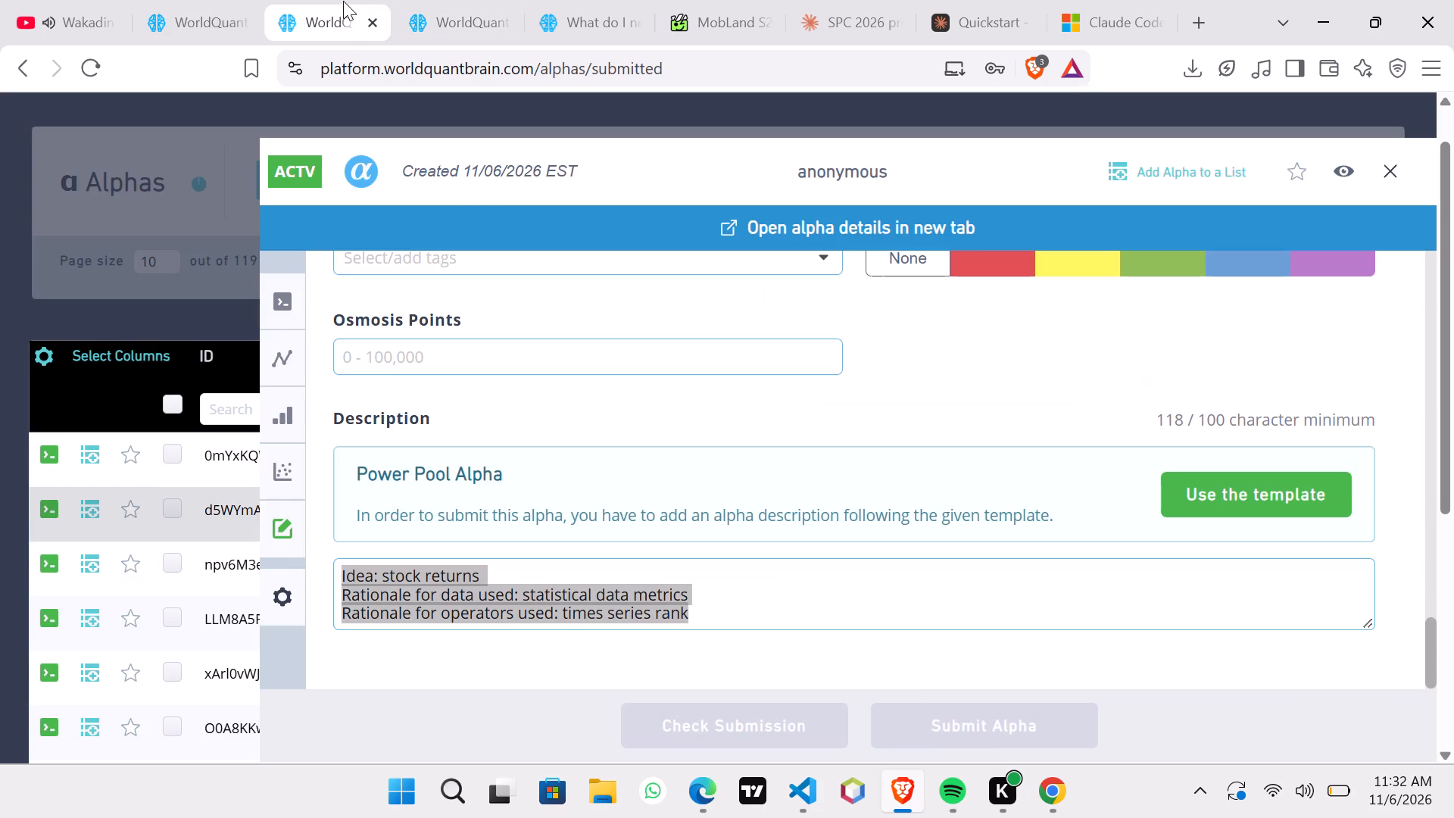
left_click(186, 187)
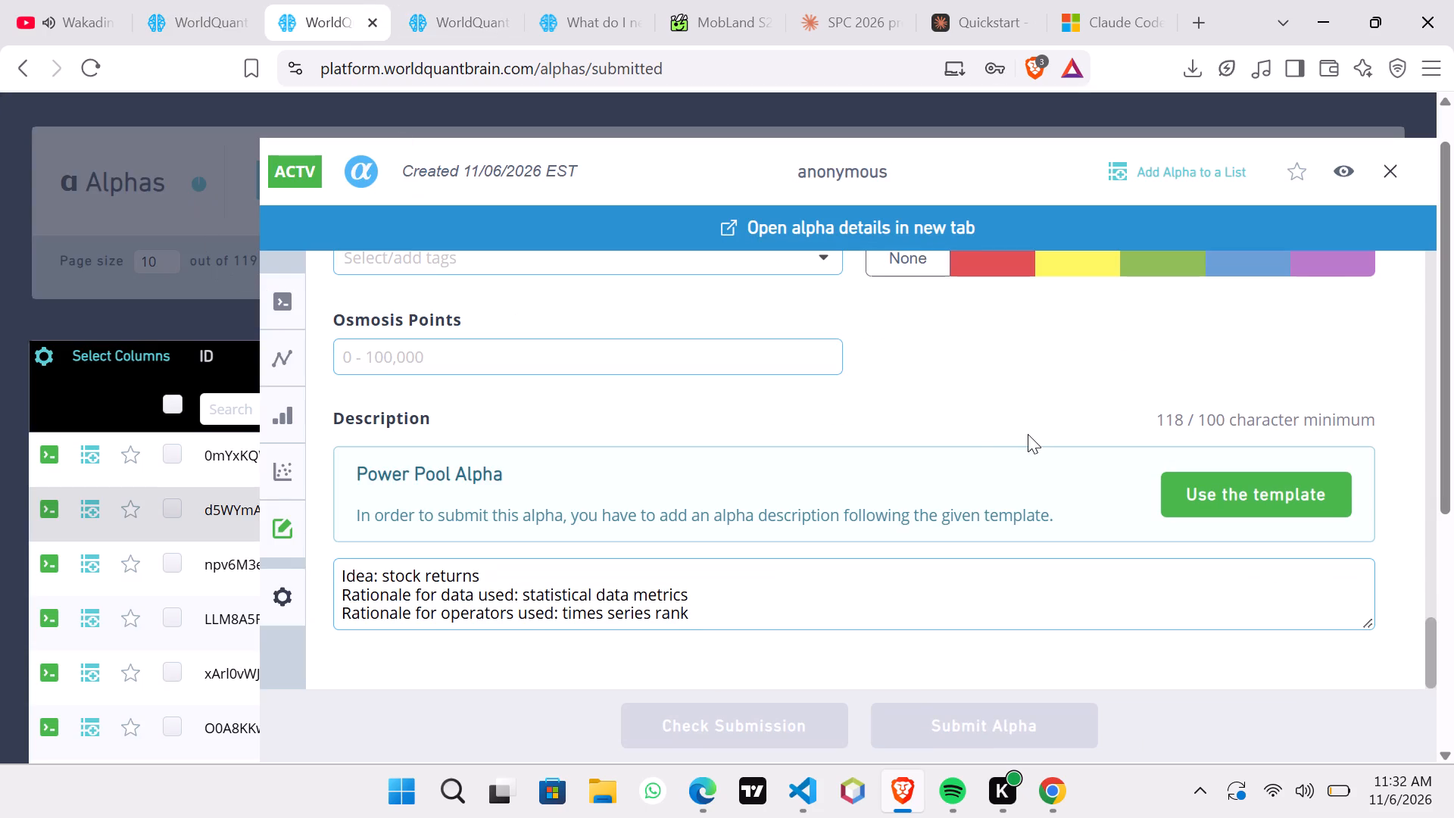
left_click(1392, 166)
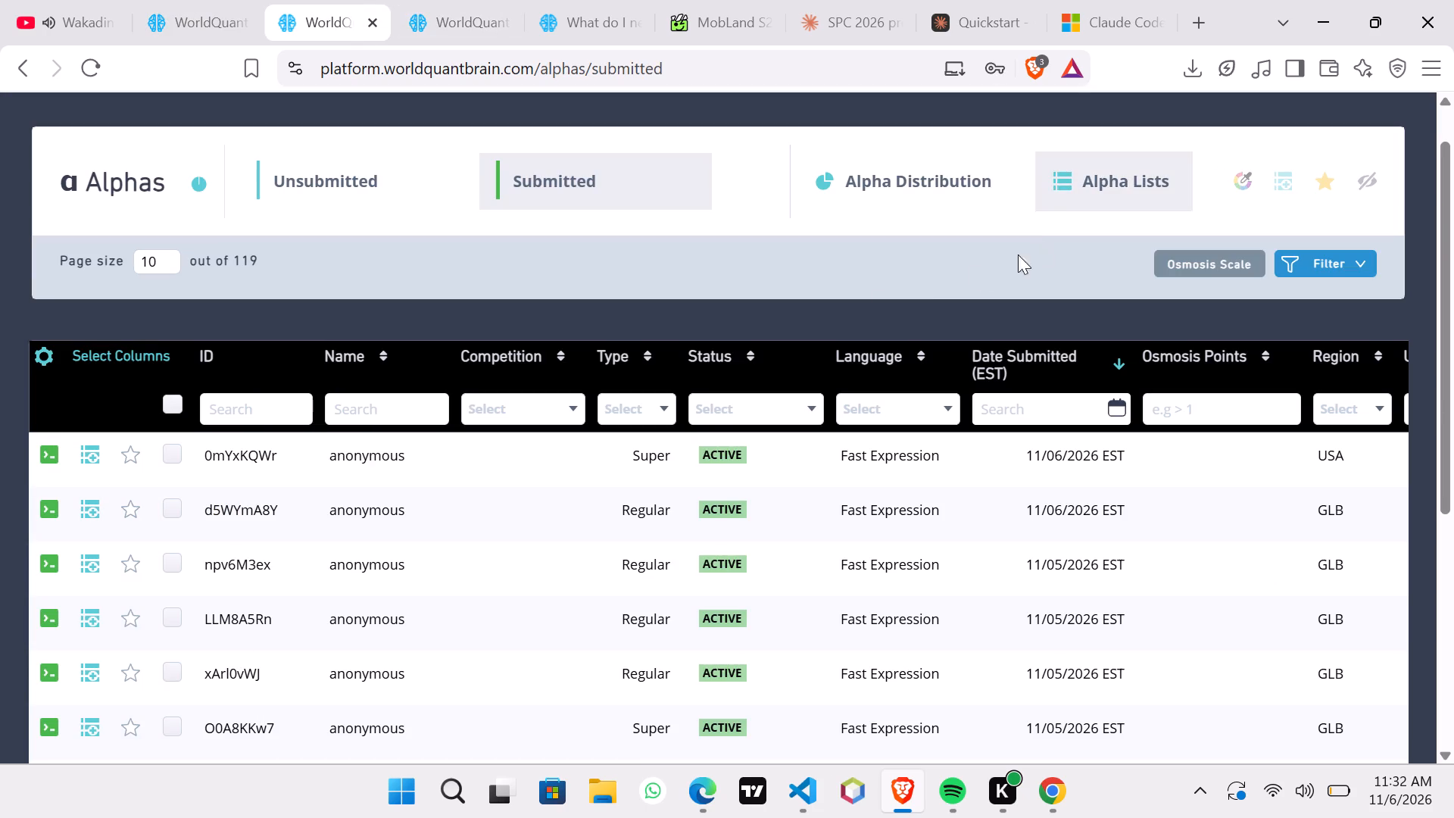
left_click(295, 189)
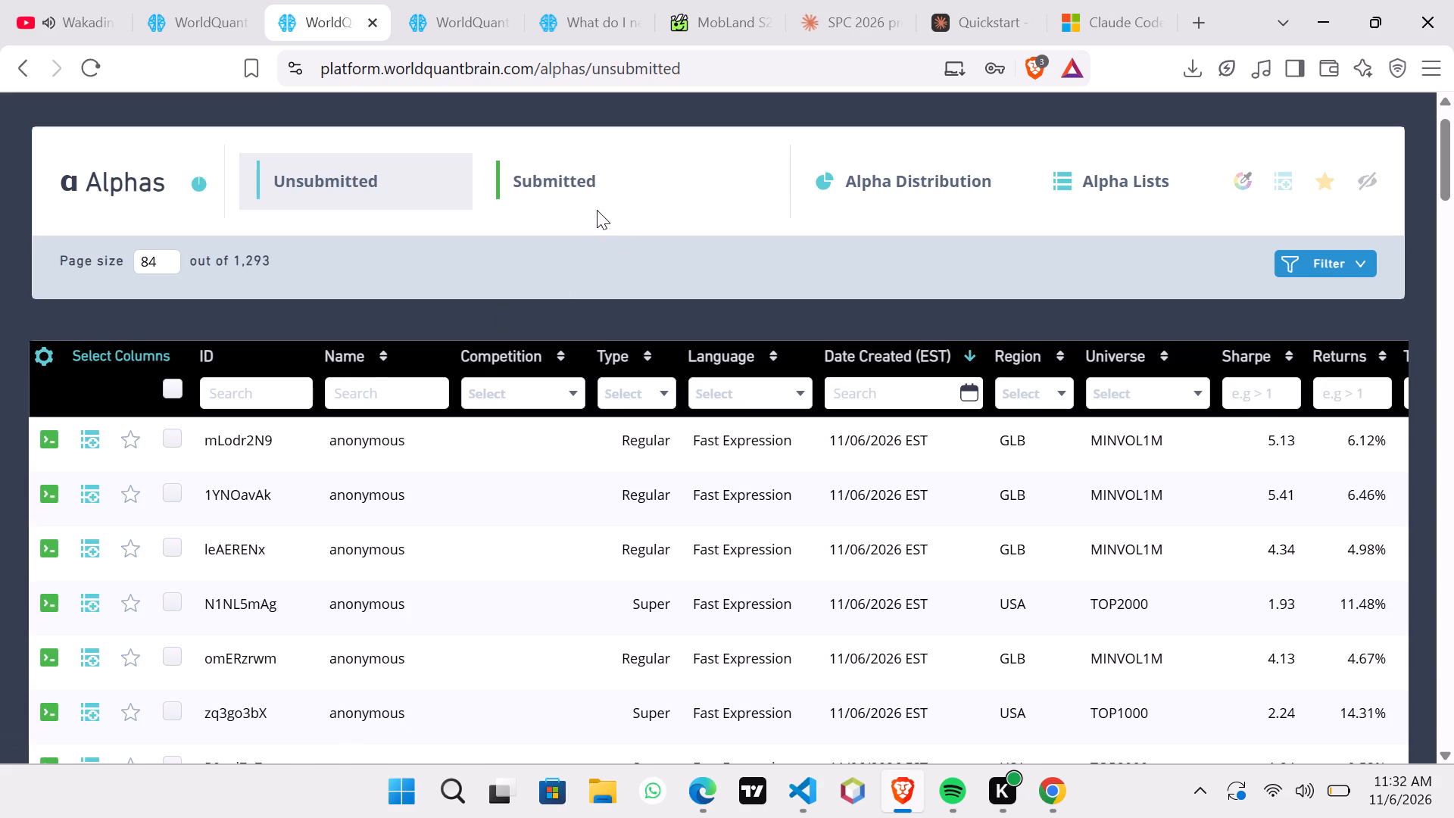
left_click(579, 186)
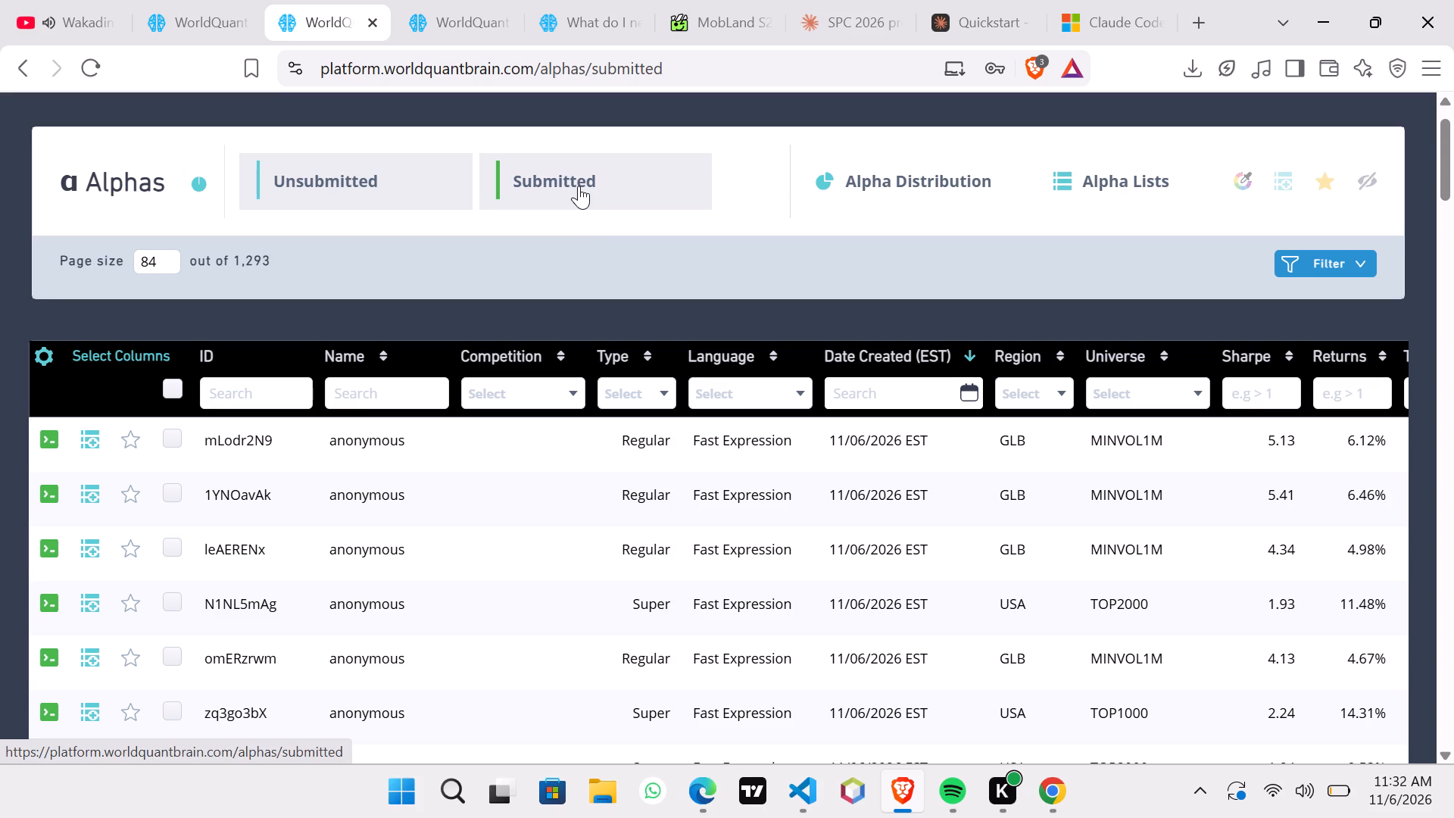
left_click(579, 186)
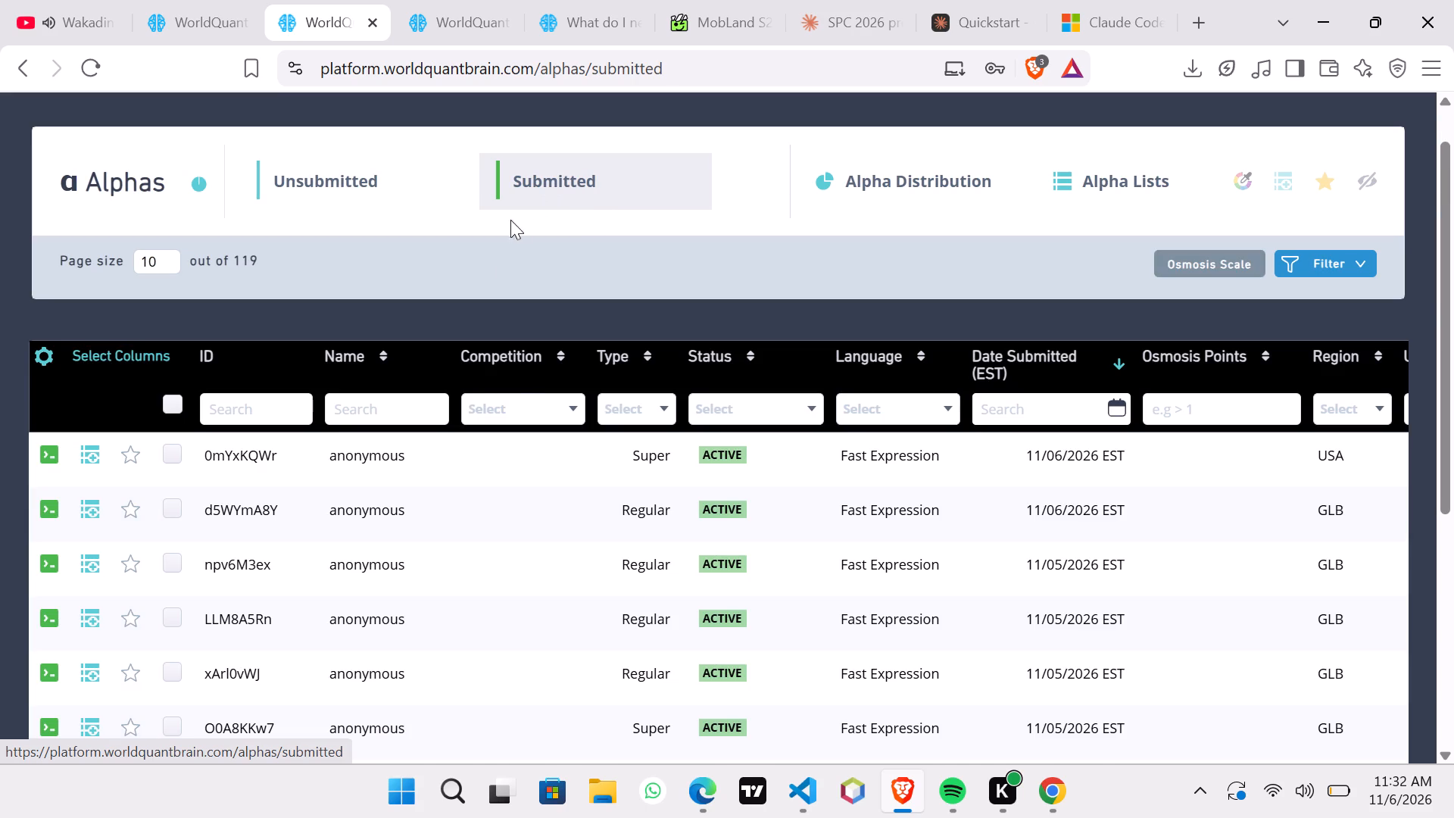
Filter the unsubmitted alphas by the copied ID 1YNOavAk.
left_click(458, 180)
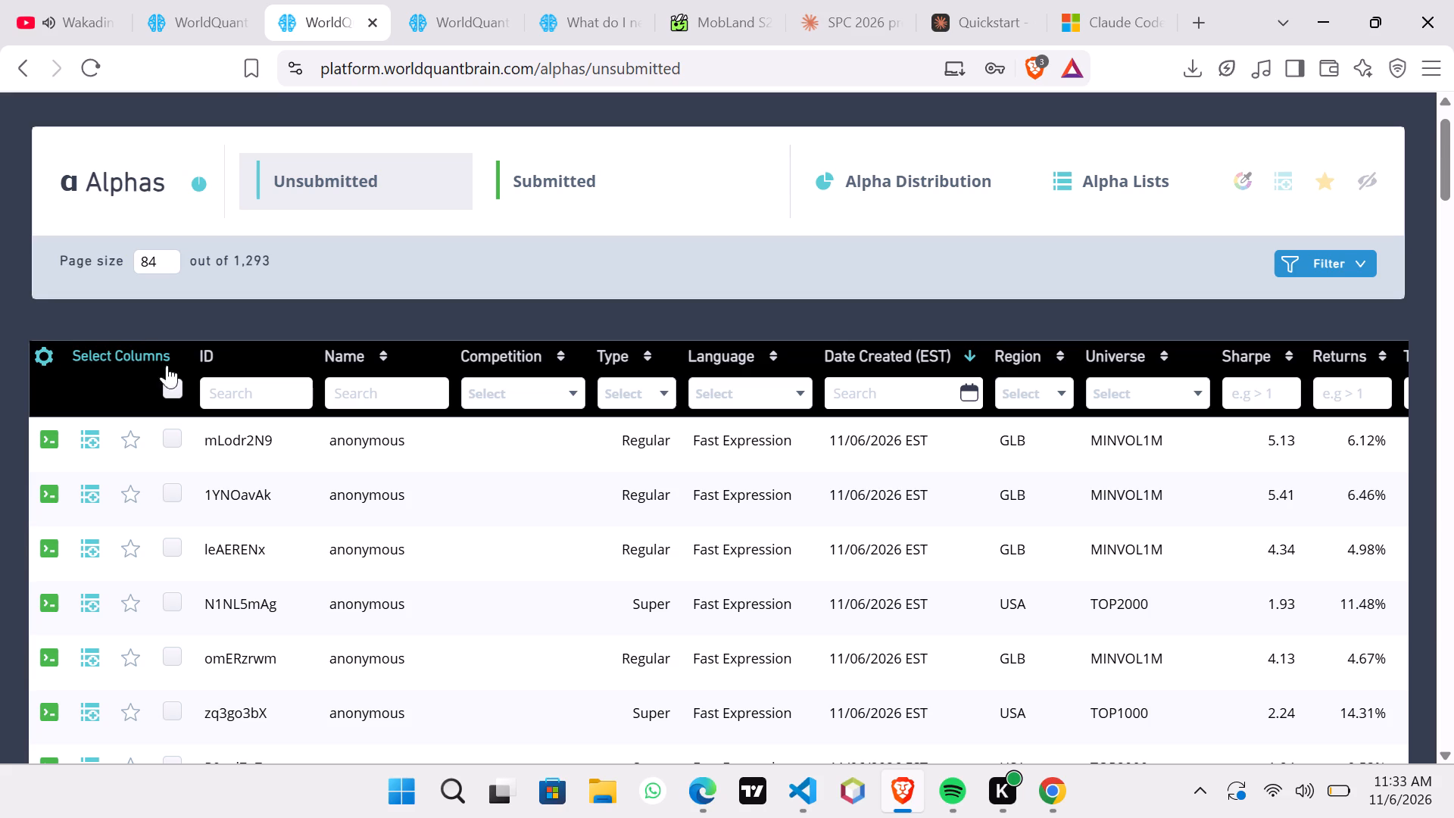
left_click(226, 397)
key("ctrl+v")
left_click(282, 507)
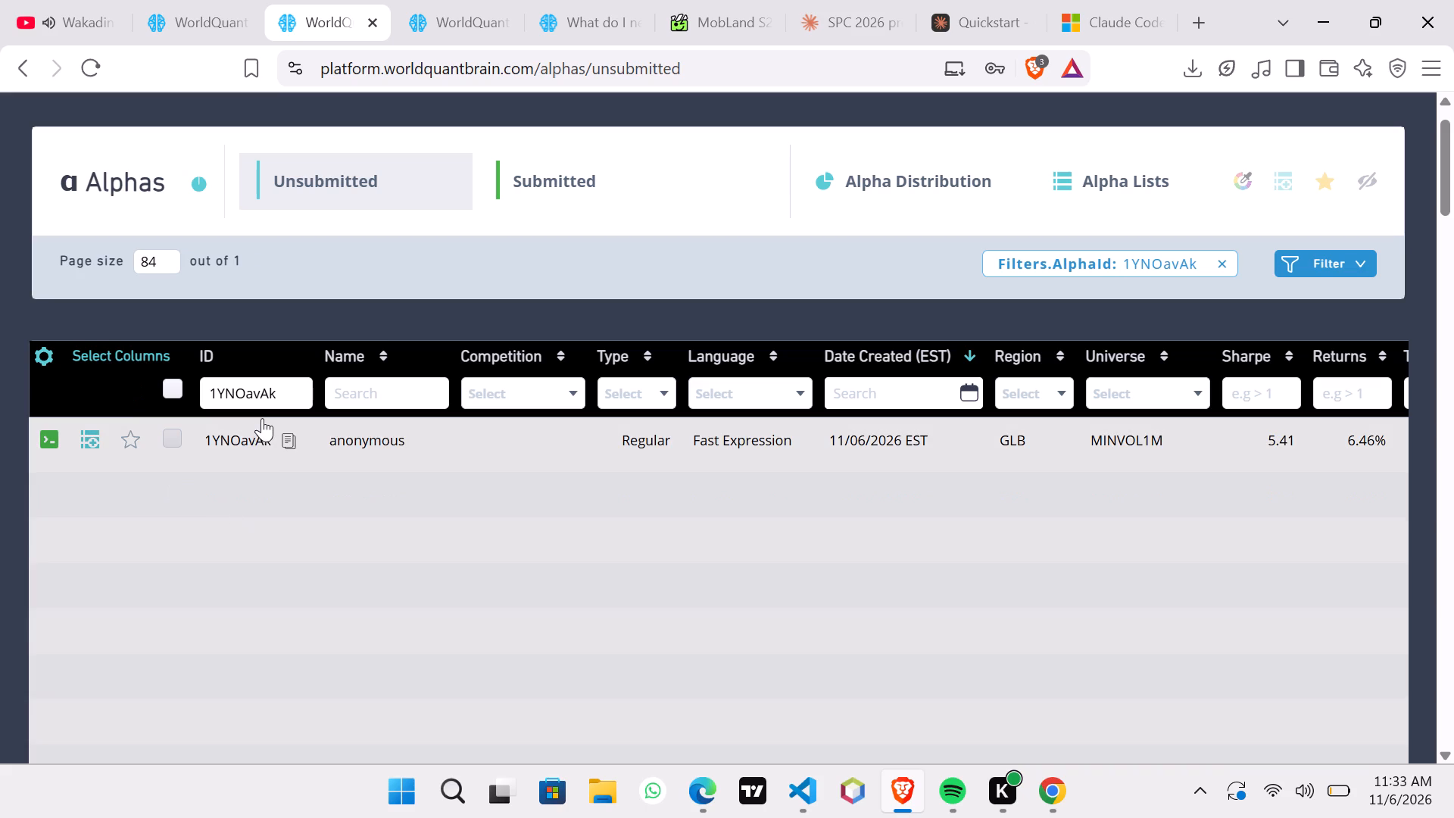
Open alpha 1YNOavAk from the filtered list, show its test period and submit it again.
left_click(353, 439)
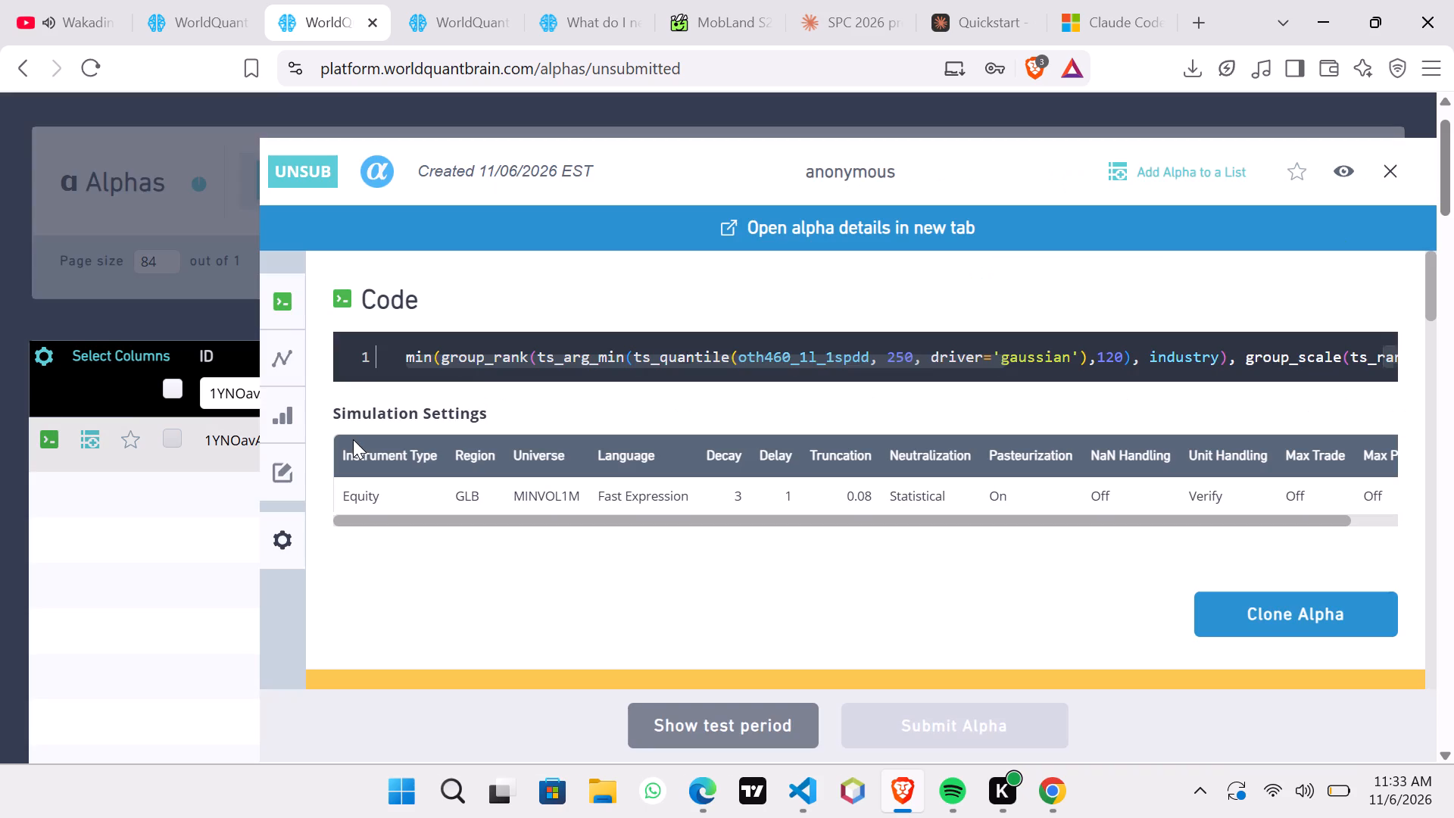
left_click(721, 714)
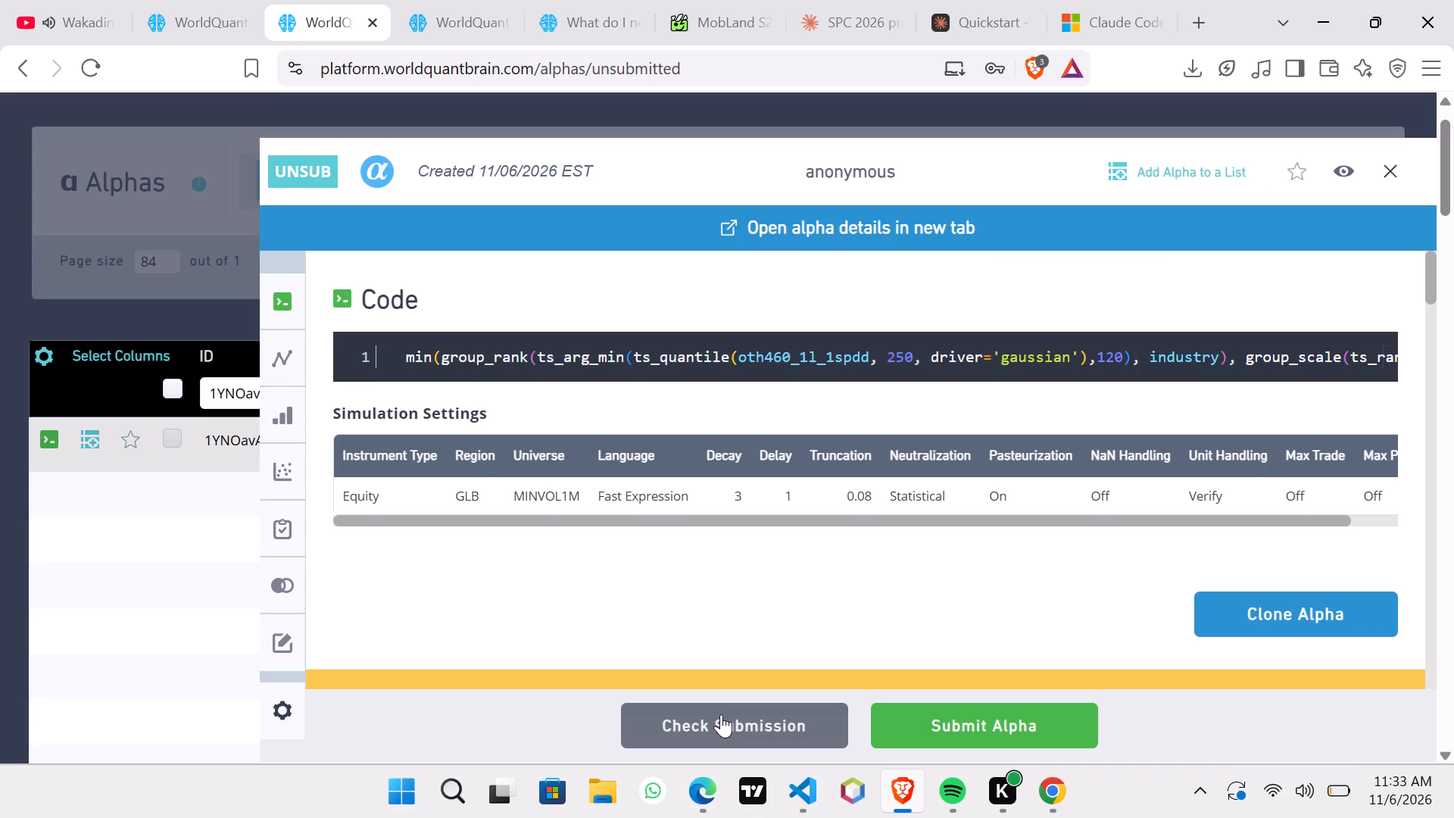
left_click(921, 720)
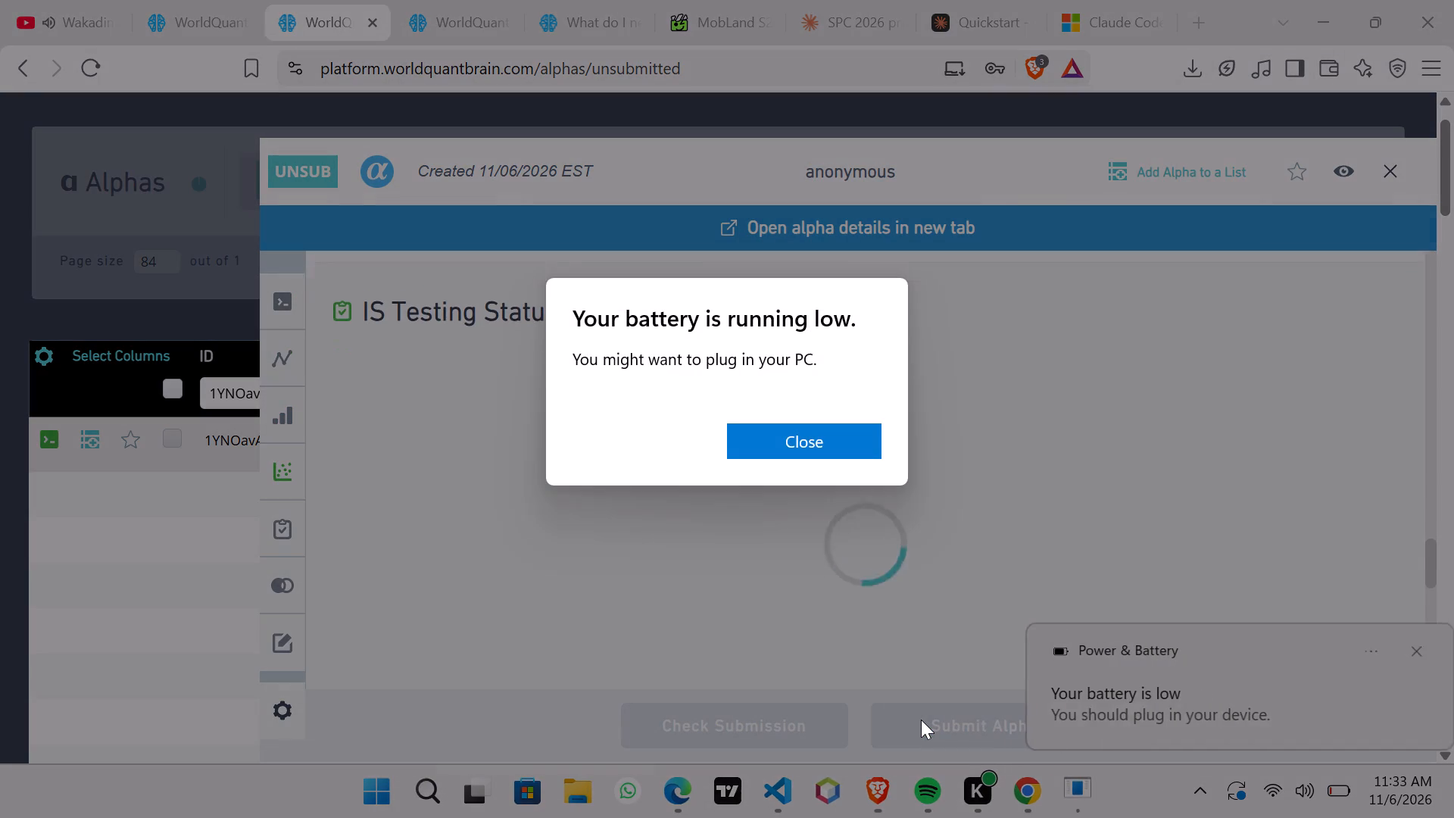
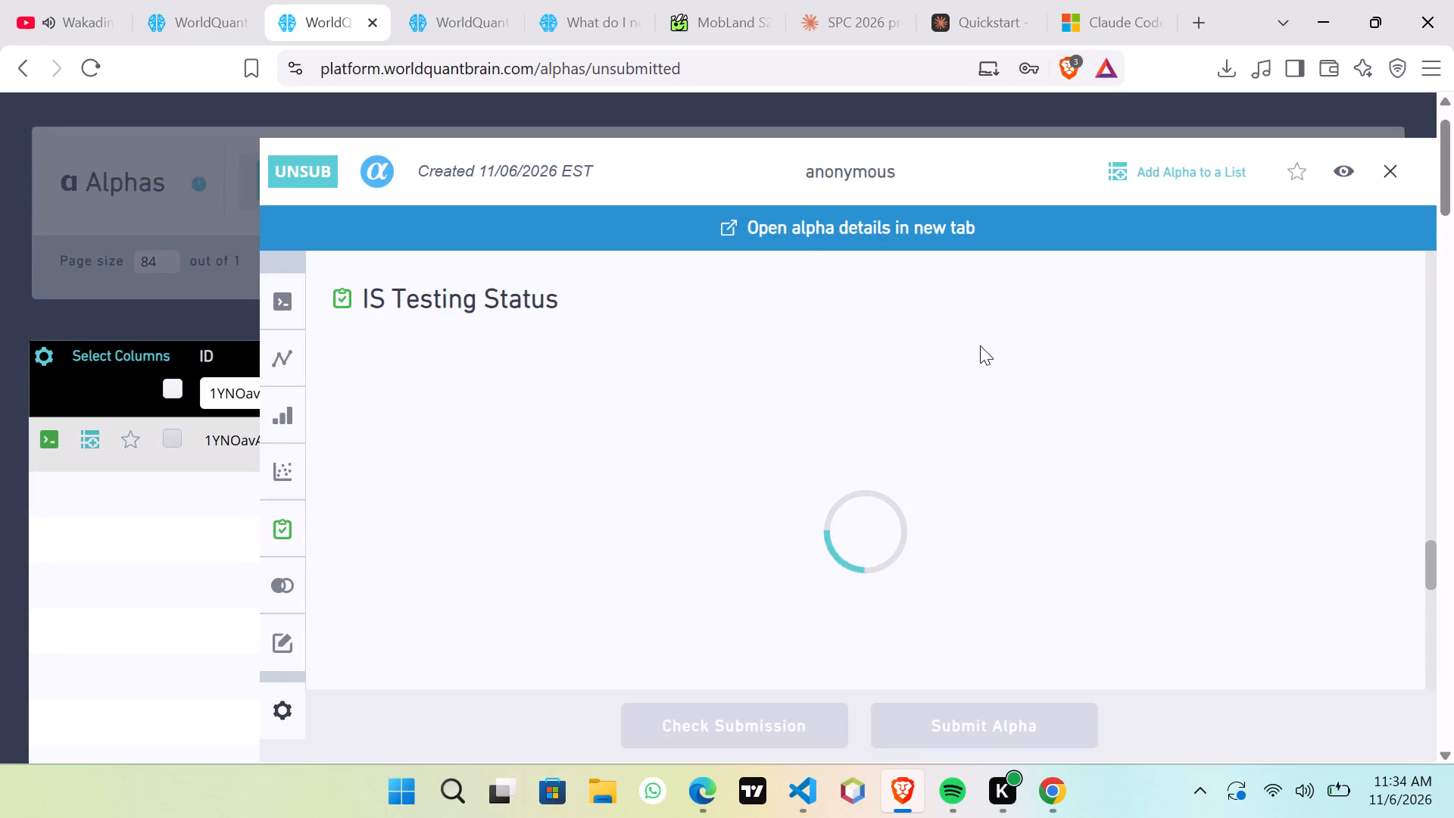
Look through alpha 1YNOavAk's details, covering its testing status, description, regional summary, chart and code, and close them.
scroll(1072, 418, "down", 6)
scroll(1072, 418, "up", 1)
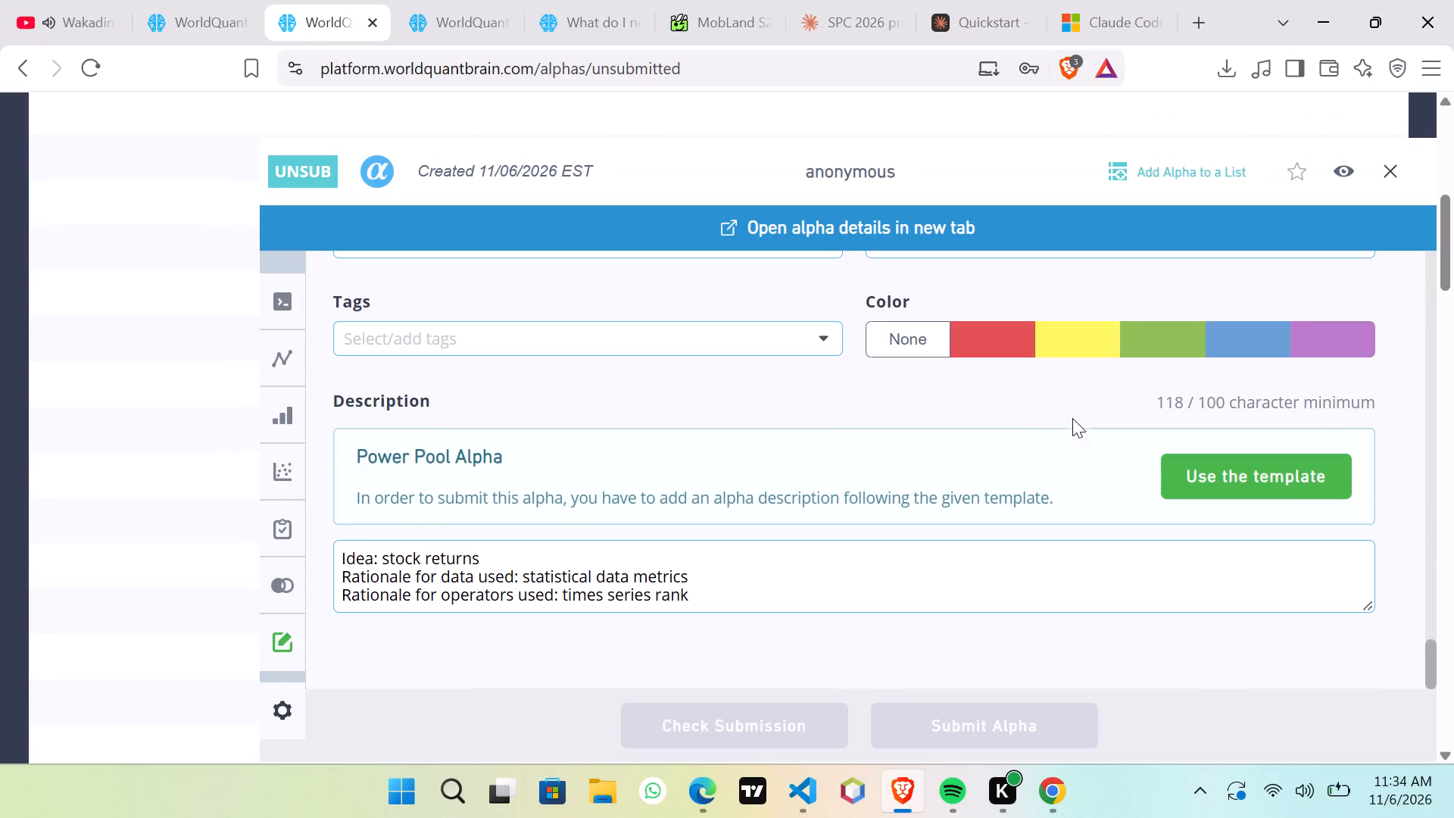
scroll(1072, 418, "up", 8)
scroll(1072, 418, "down", 9)
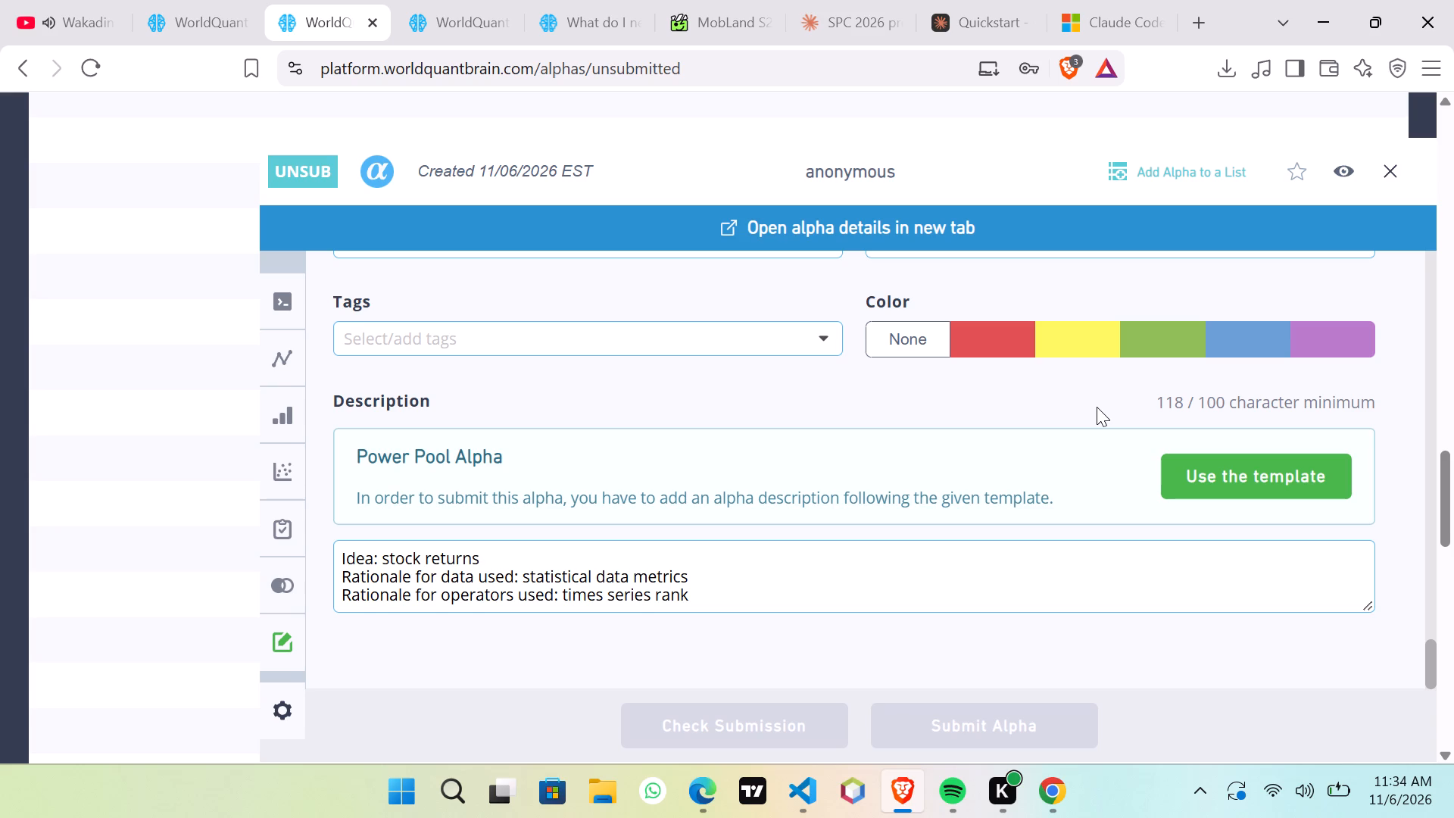
scroll(1097, 407, "up", 9)
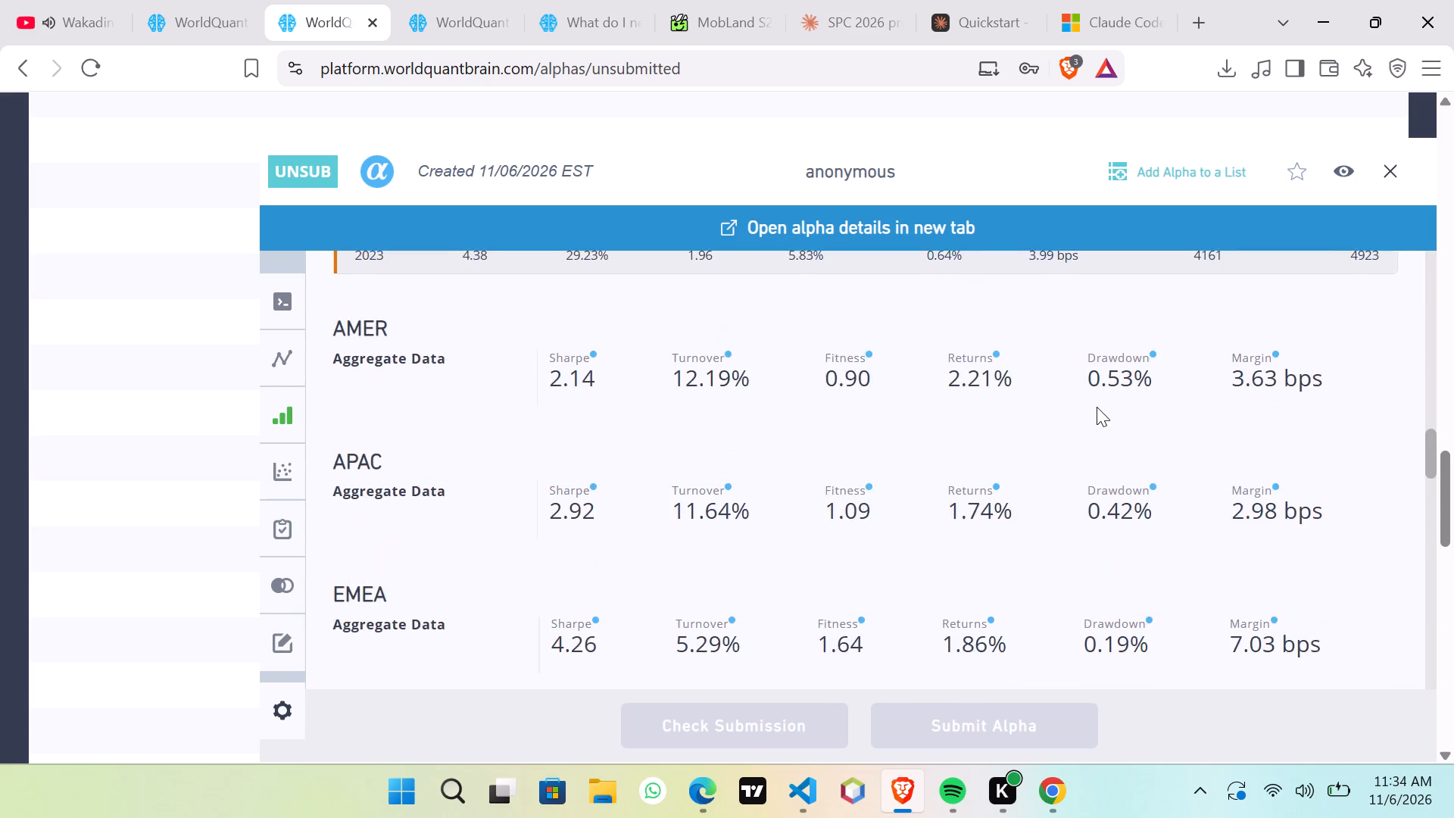
scroll(1097, 407, "up", 9)
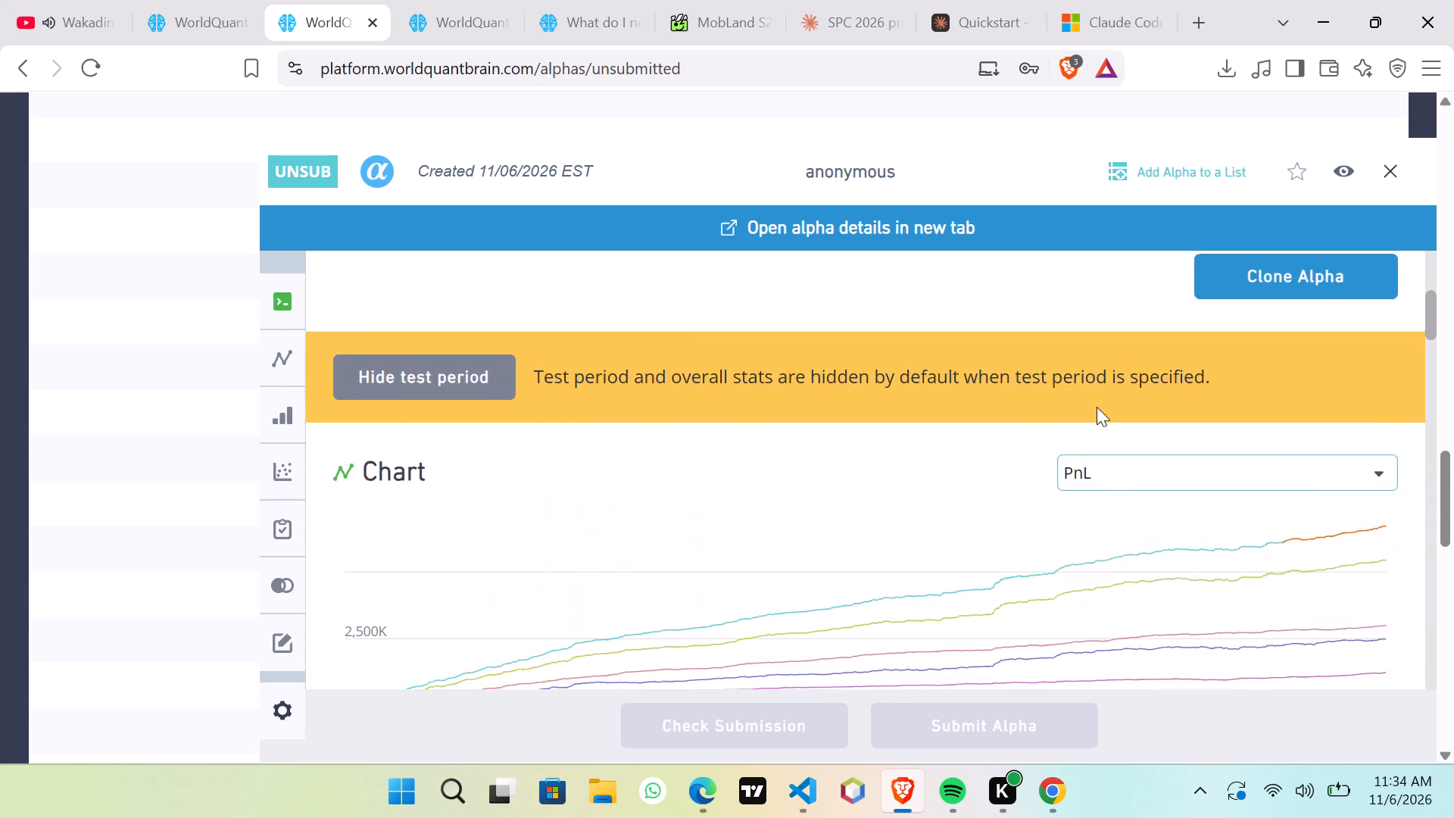
scroll(1097, 407, "up", 4)
scroll(1097, 407, "down", 5)
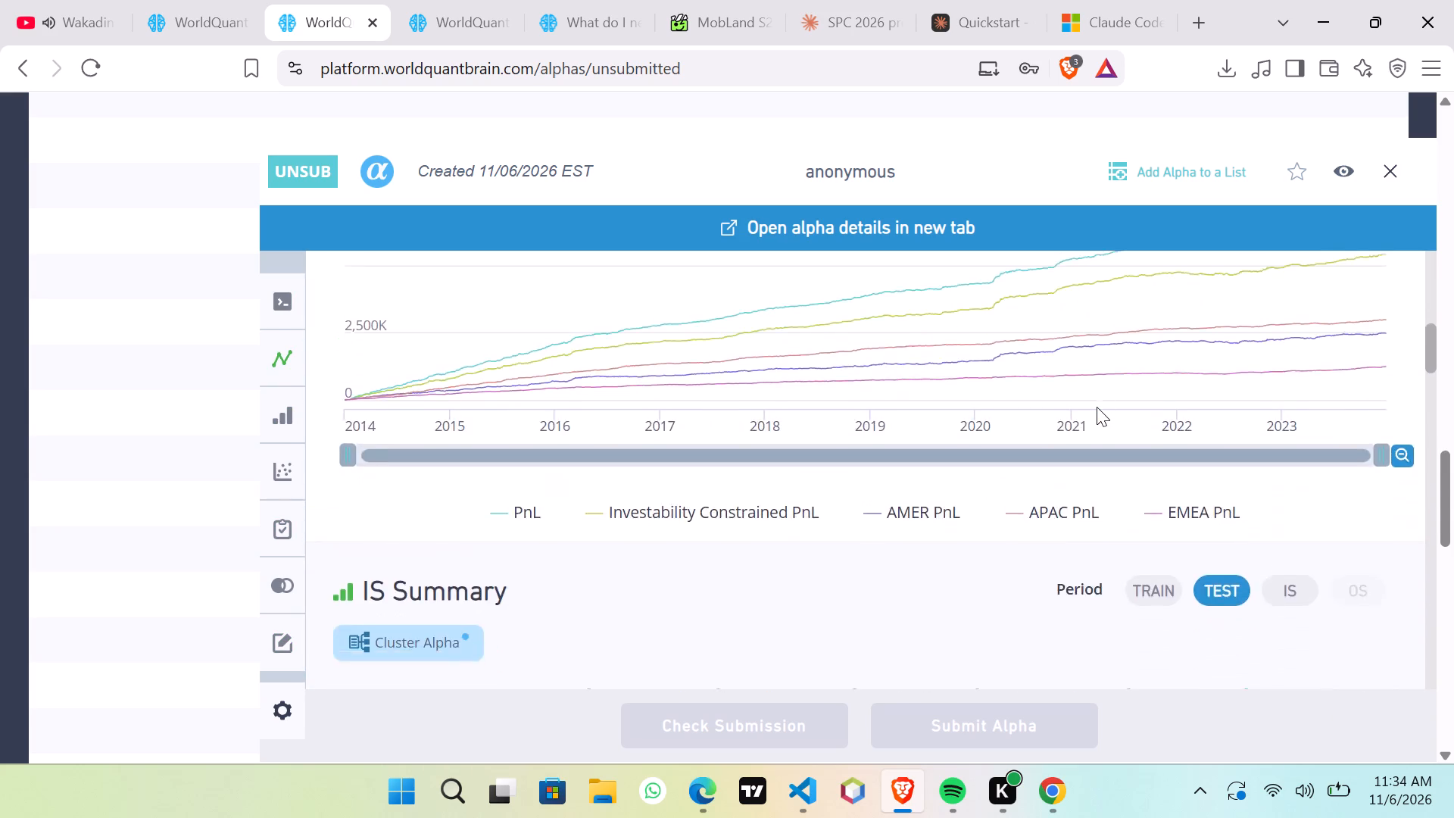
scroll(1097, 407, "up", 4)
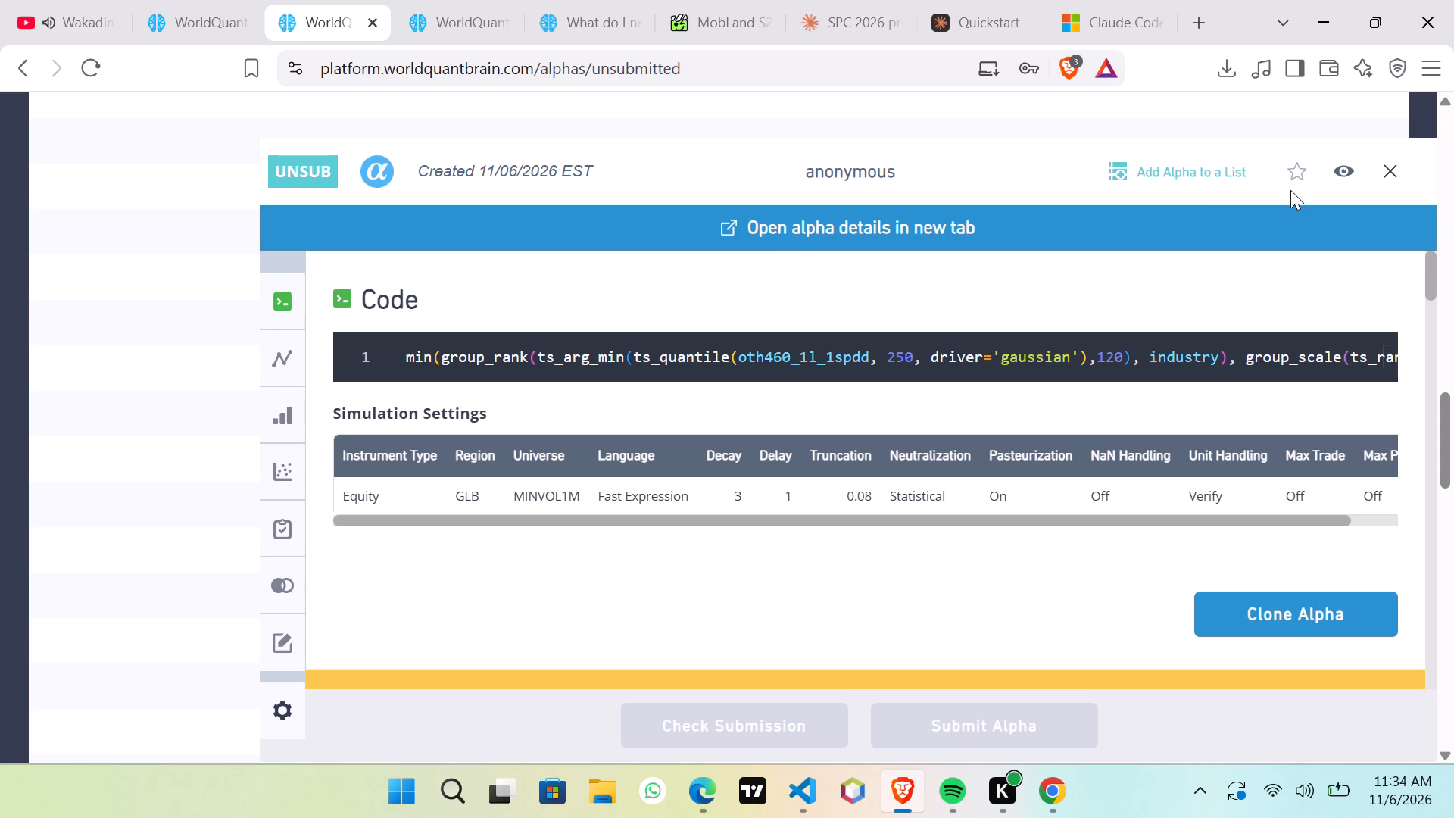
left_click(1384, 169)
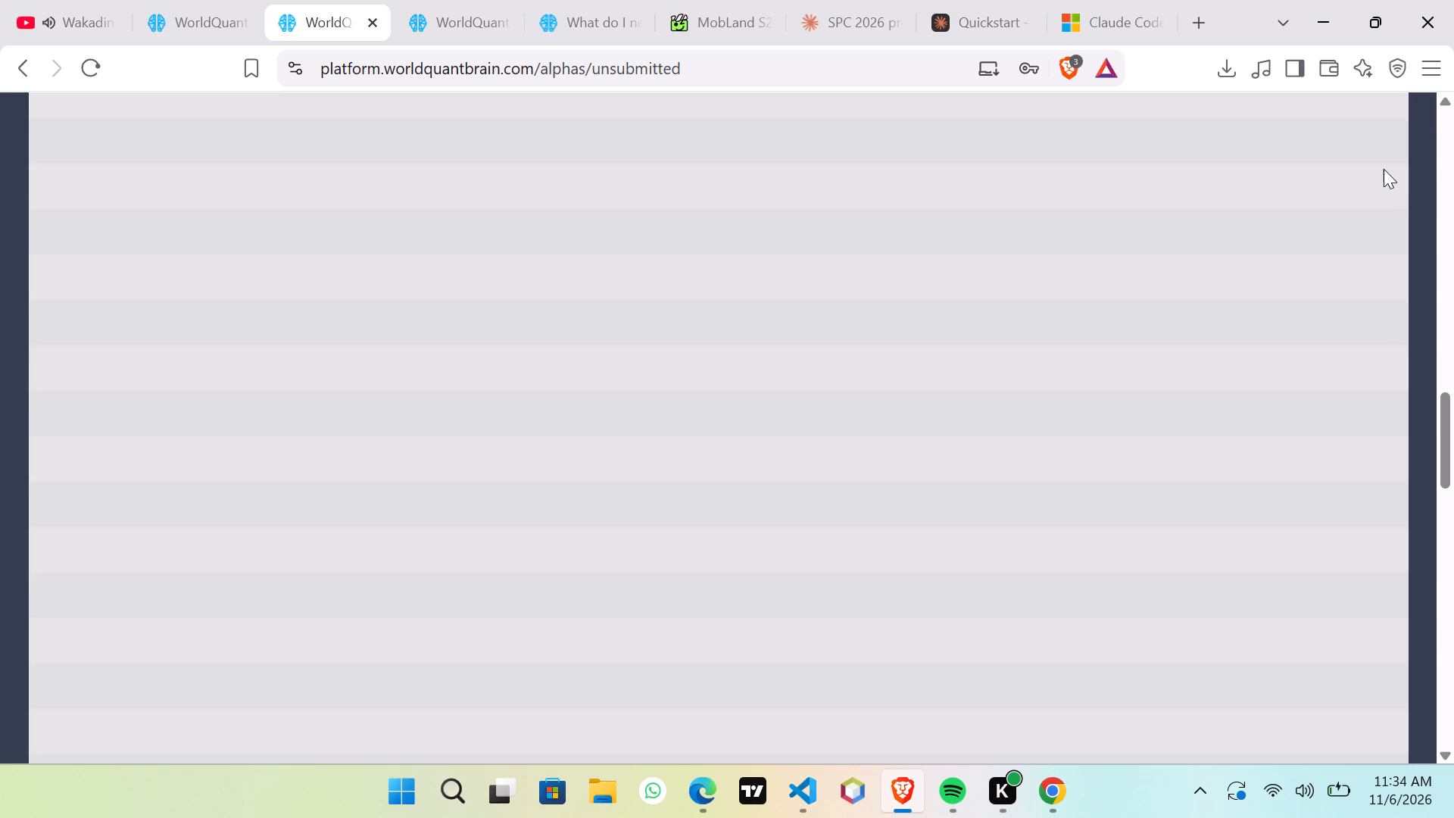
Reopen alpha 1YNOavAk from the filtered unsubmitted list, show its test period to recheck its submission state, and close the details.
scroll(1061, 357, "up", 15)
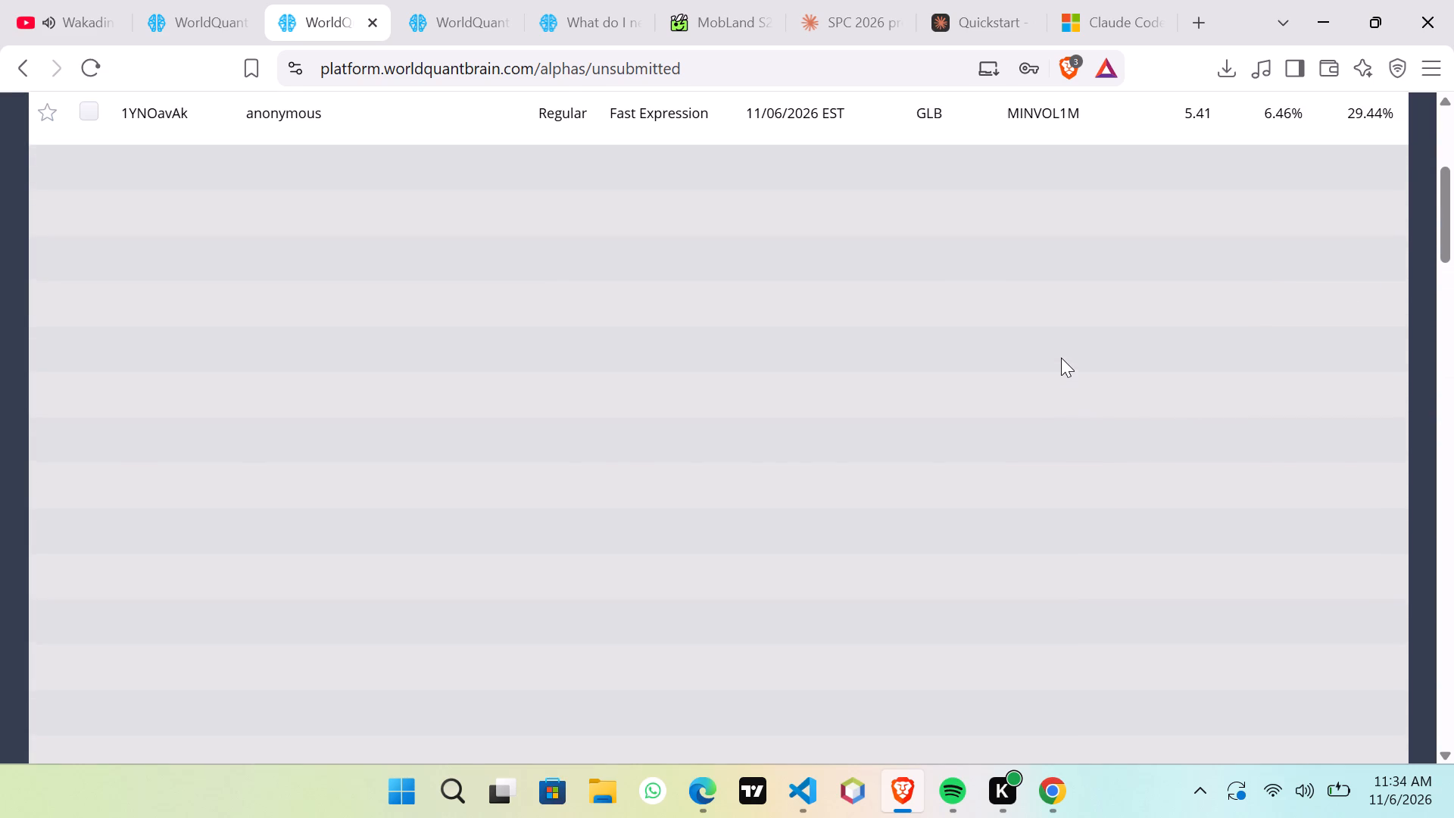
scroll(1061, 357, "up", 3)
left_click_drag(318, 200, 320, 261)
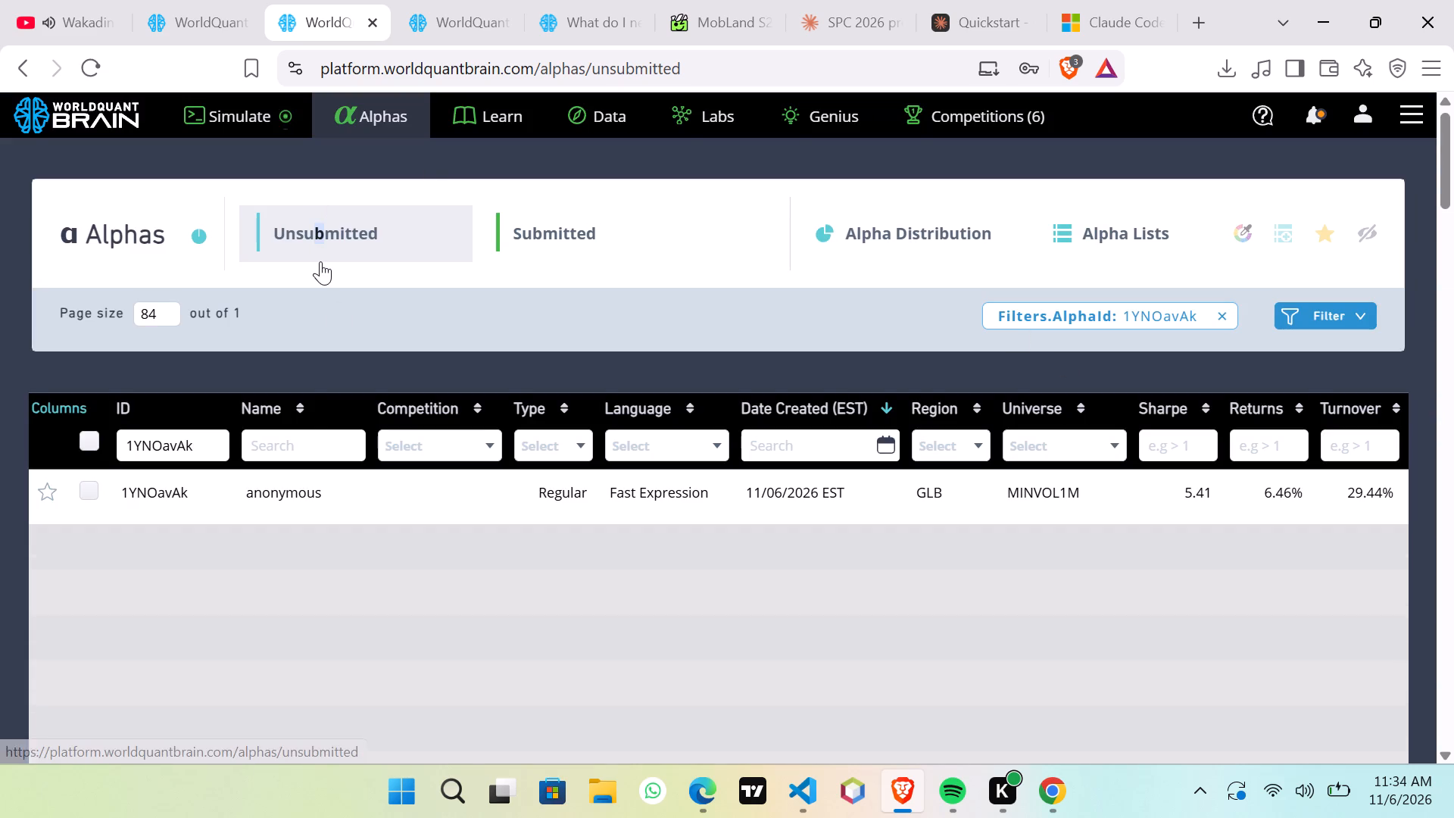
left_click(301, 488)
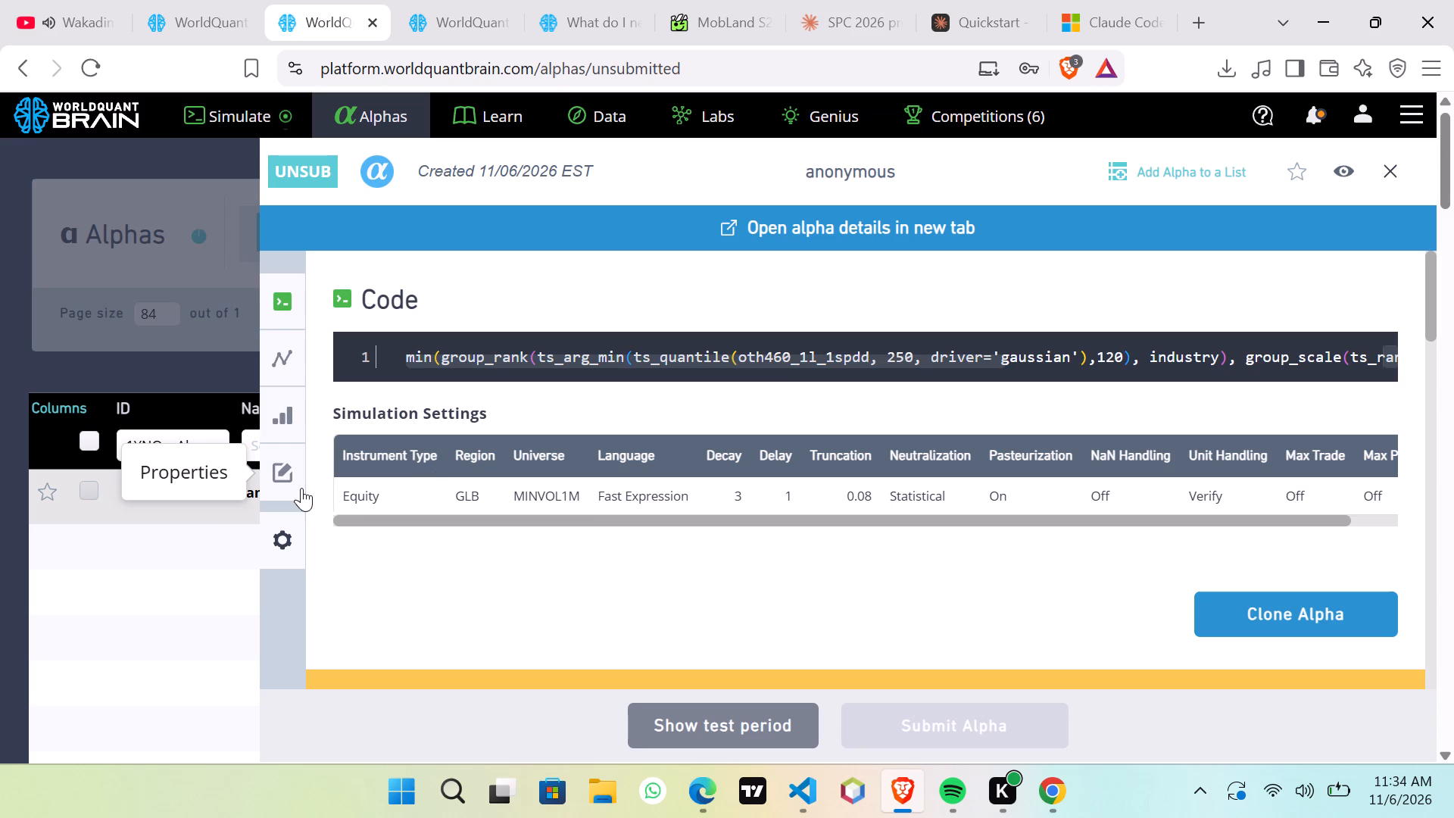
left_click(701, 726)
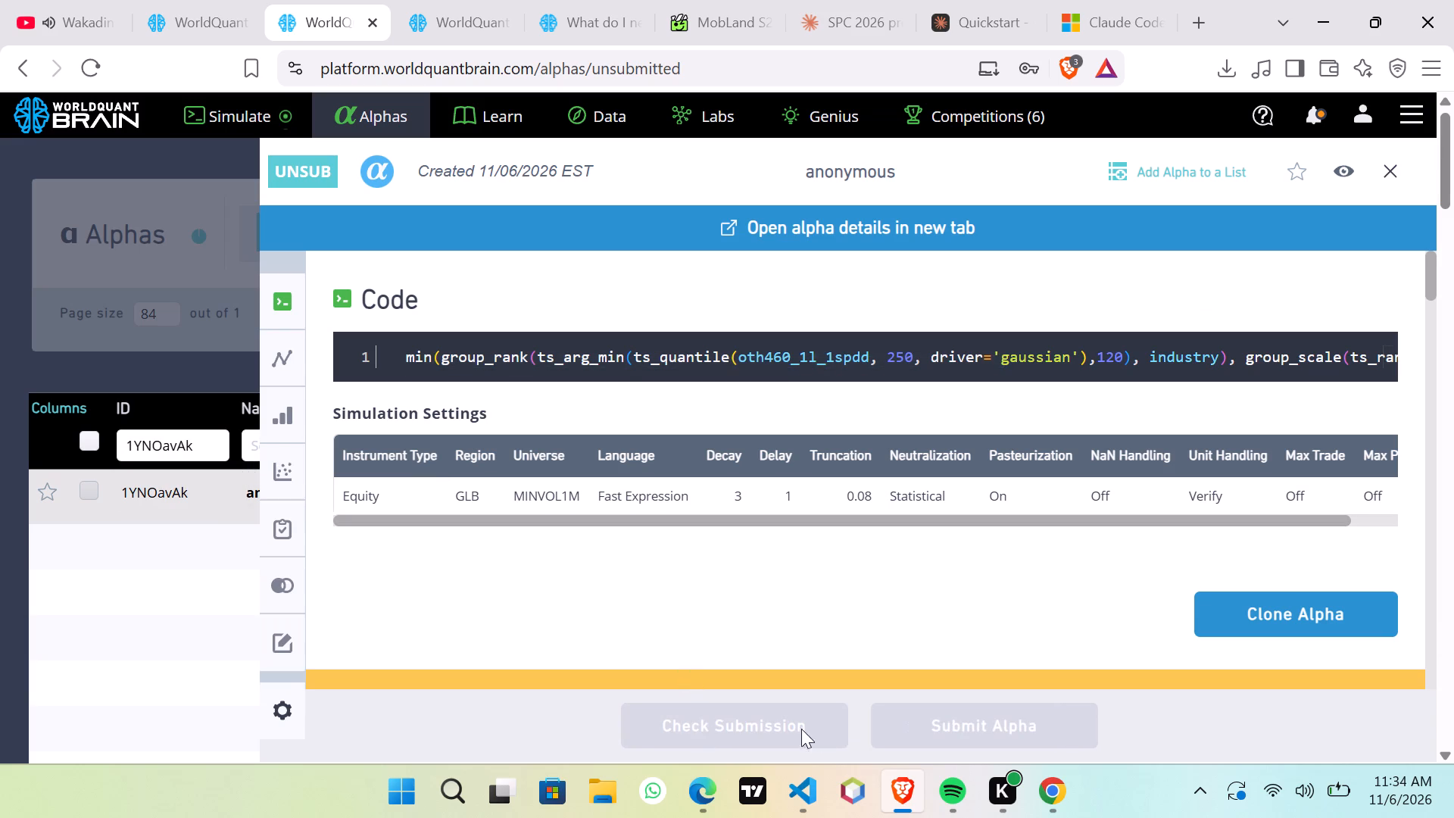
left_click(1382, 171)
left_click(1390, 170)
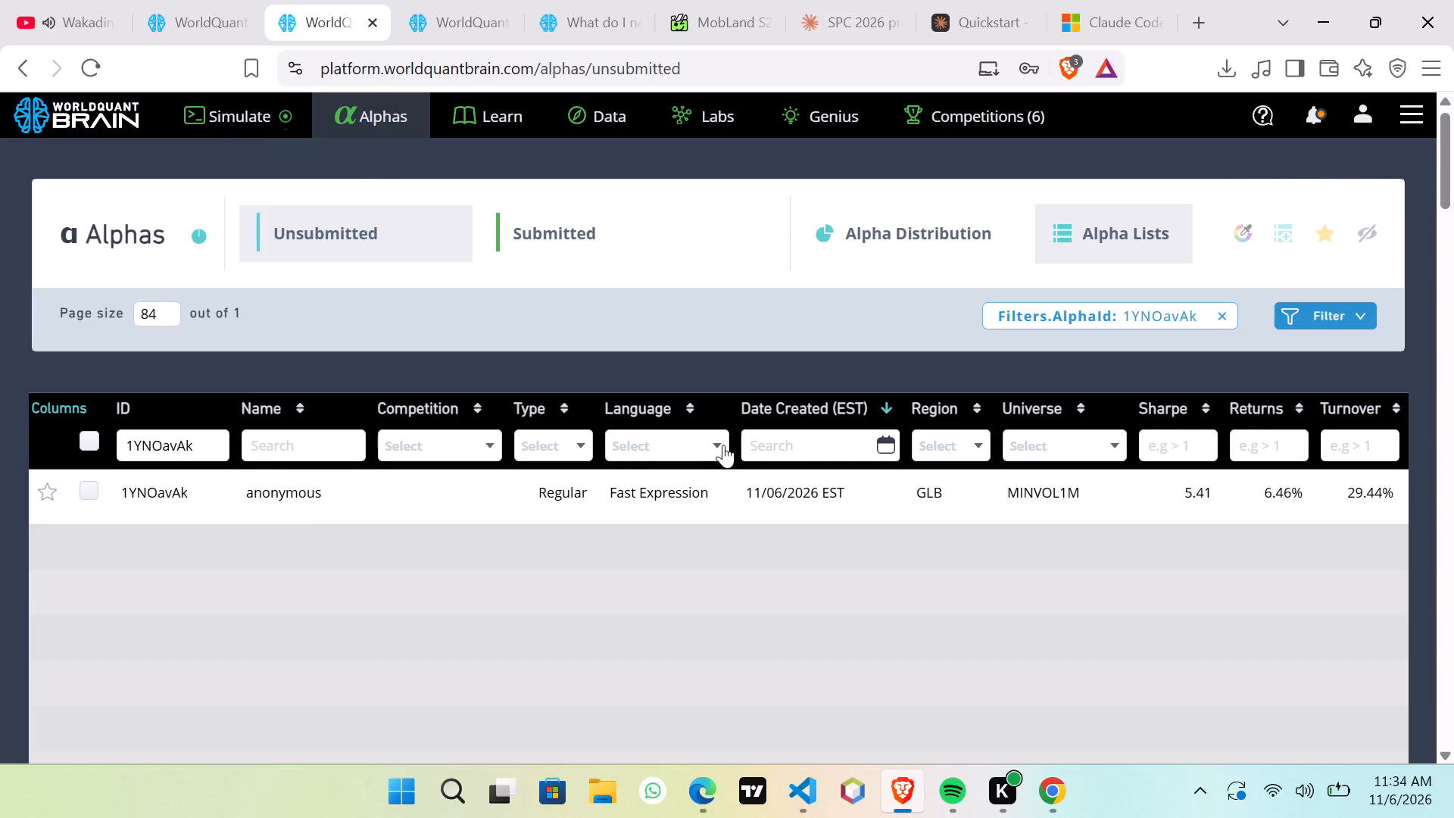
Check the submitted alphas list for alpha 1YNOavAk.
left_click(538, 239)
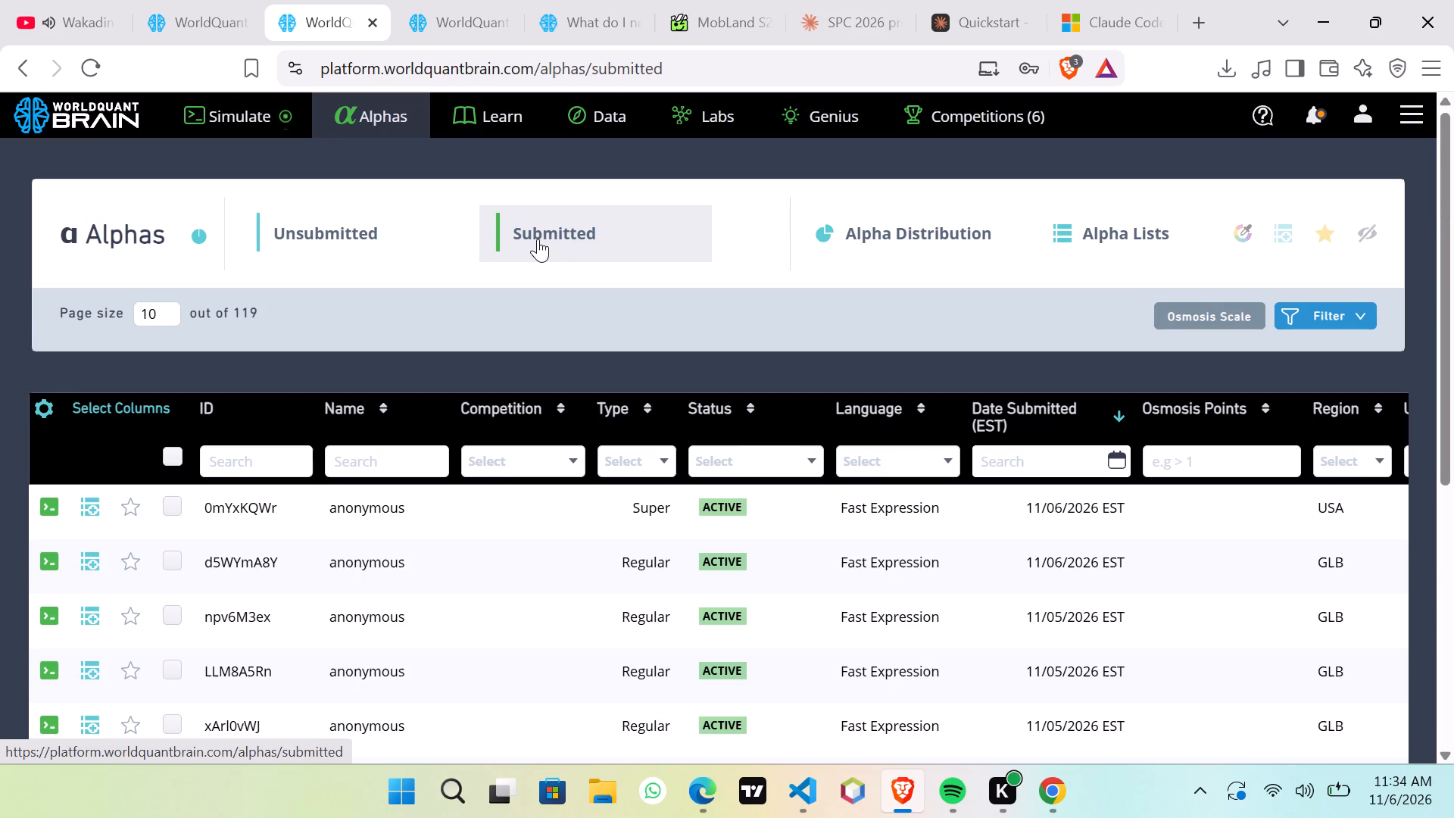
Open alpha 1YNOavAk from the unsubmitted alphas list, show its test period, look through its details and close them.
left_click(406, 242)
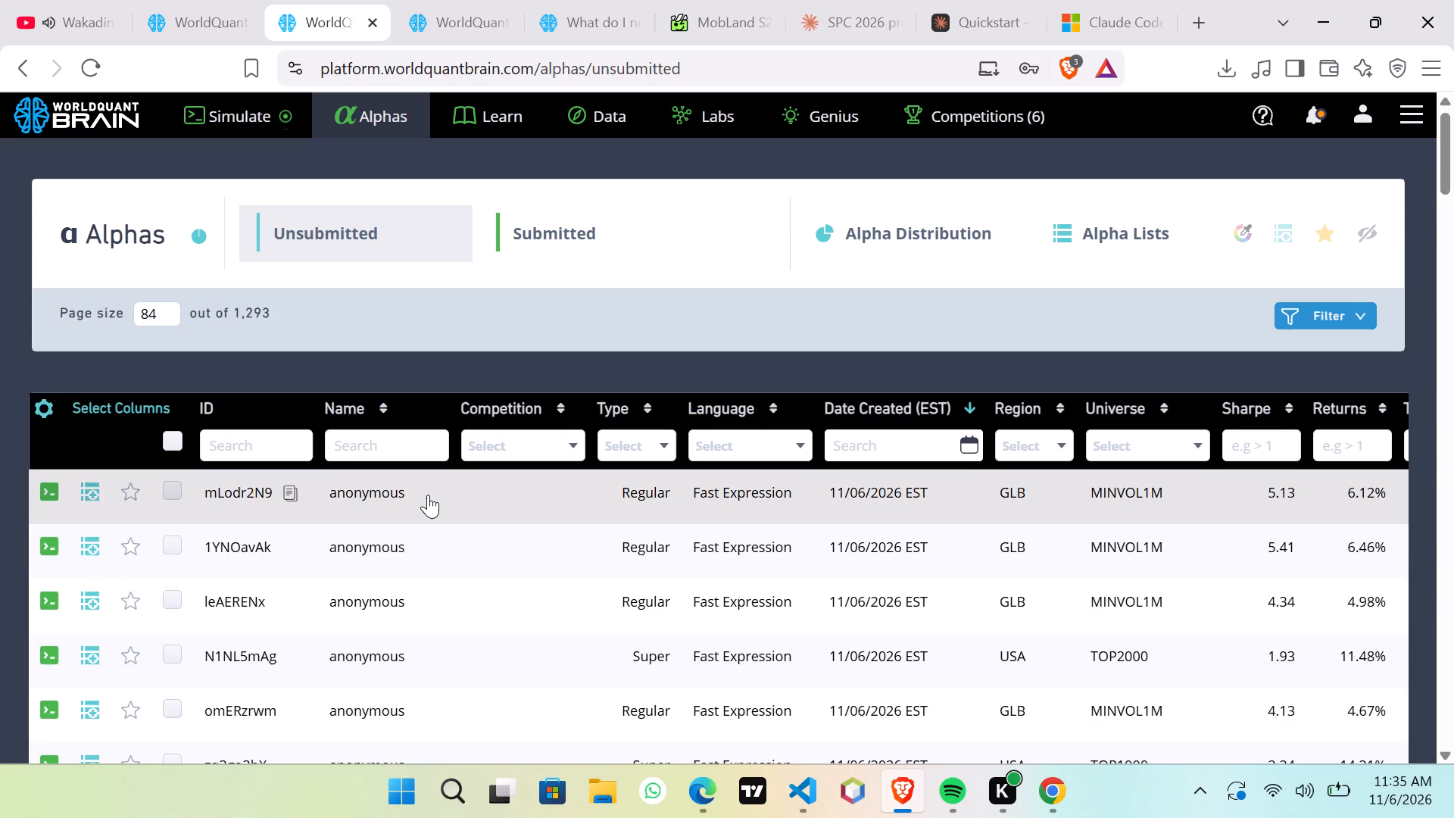
left_click(393, 545)
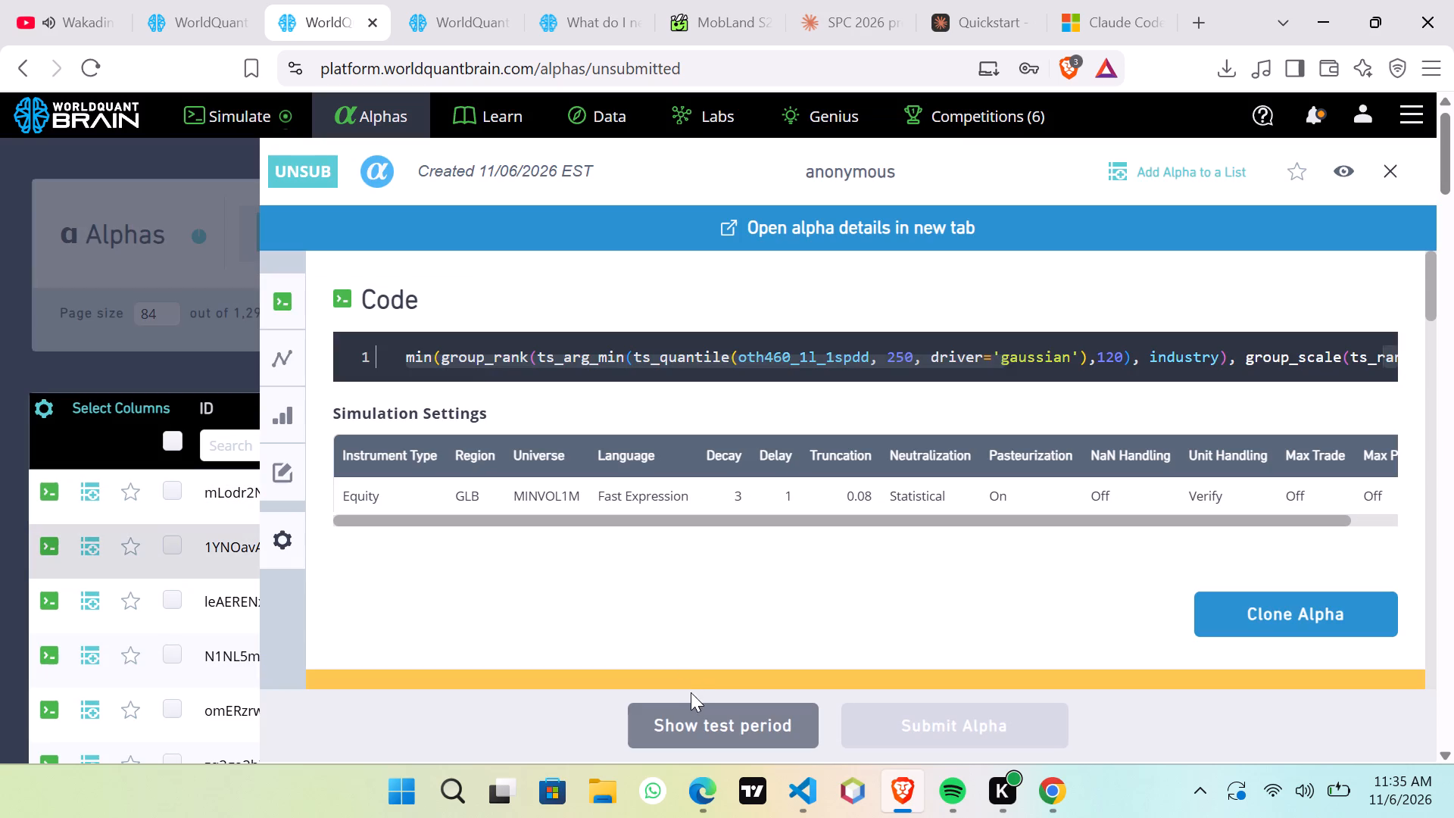
left_click(689, 705)
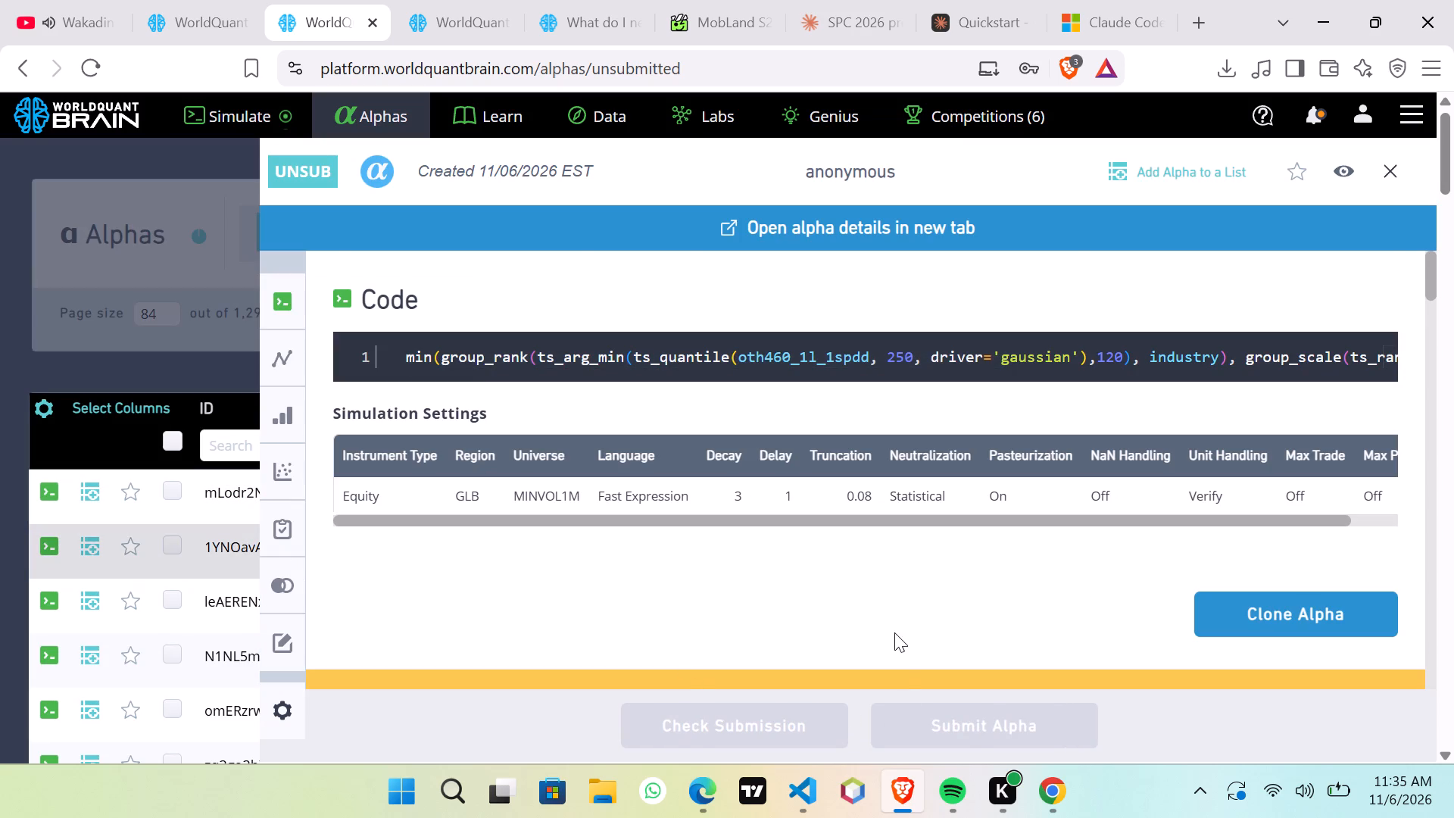
scroll(894, 632, "down", 11)
scroll(894, 632, "up", 17)
left_click(1394, 172)
Check the submitted alphas list again for alpha 1YNOavAk.
left_click(638, 249)
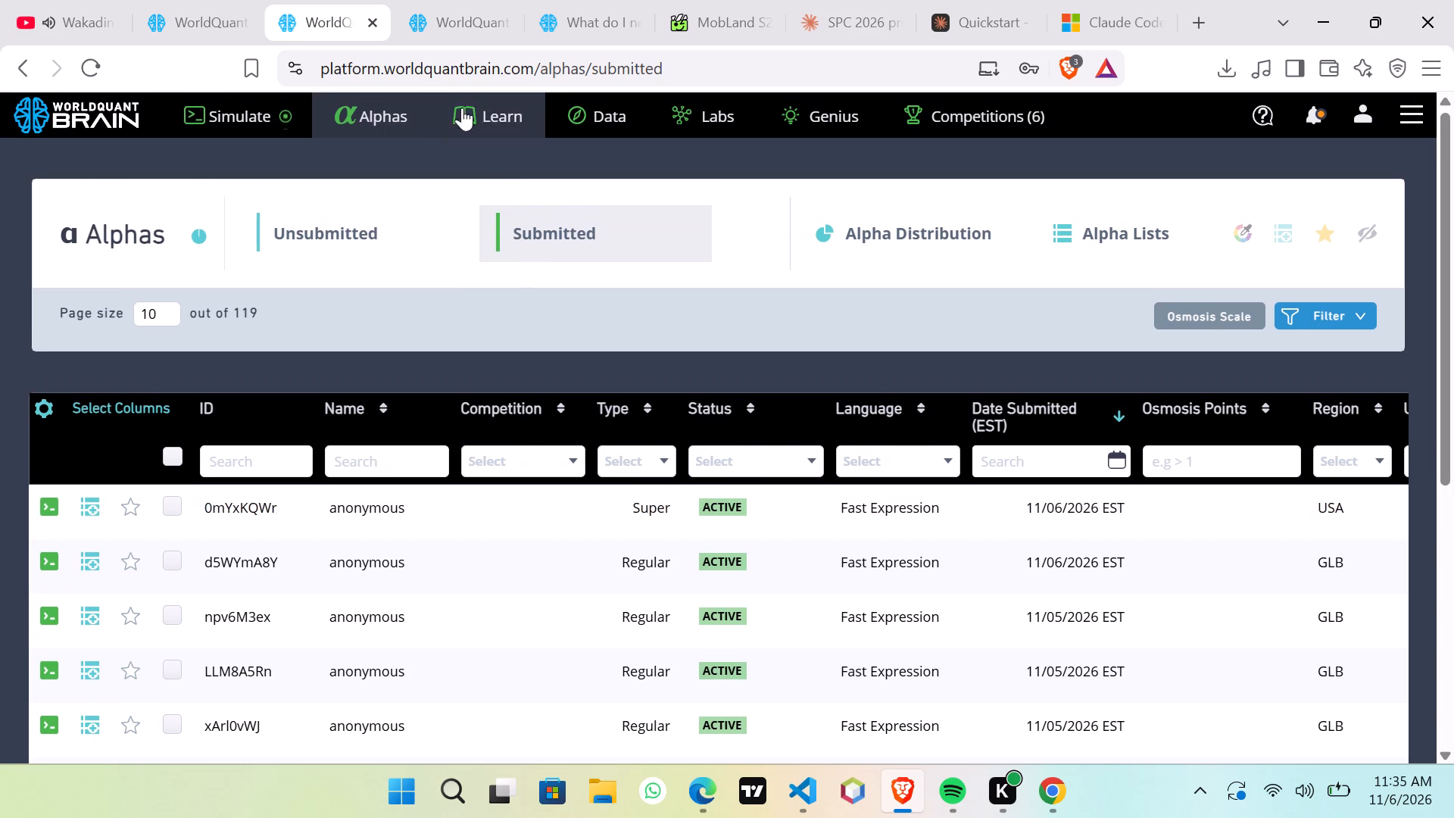
Return to the GLB simulations and open Simulation 23 to review its testing status and properties.
left_click(273, 123)
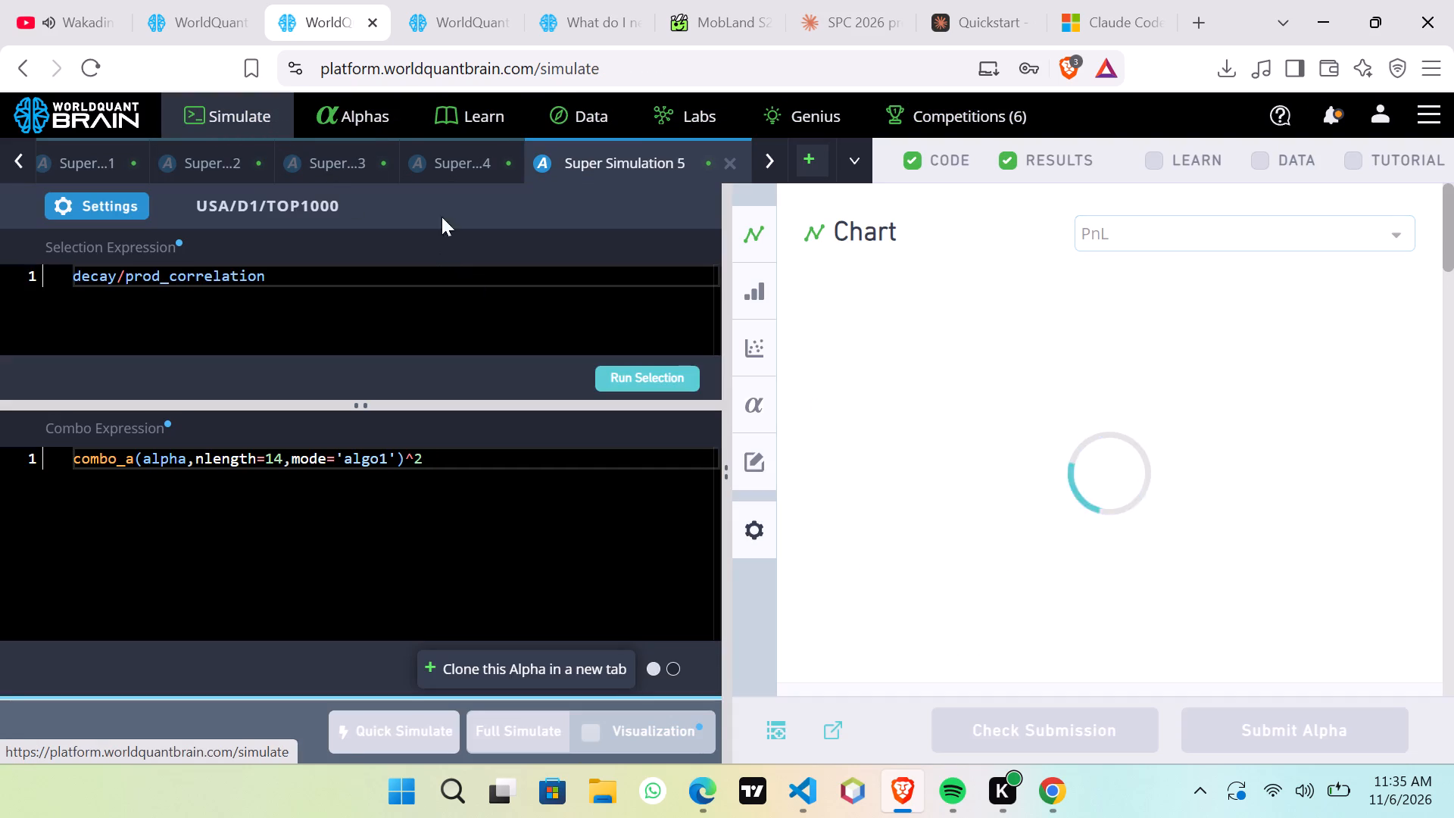
left_click(198, 4)
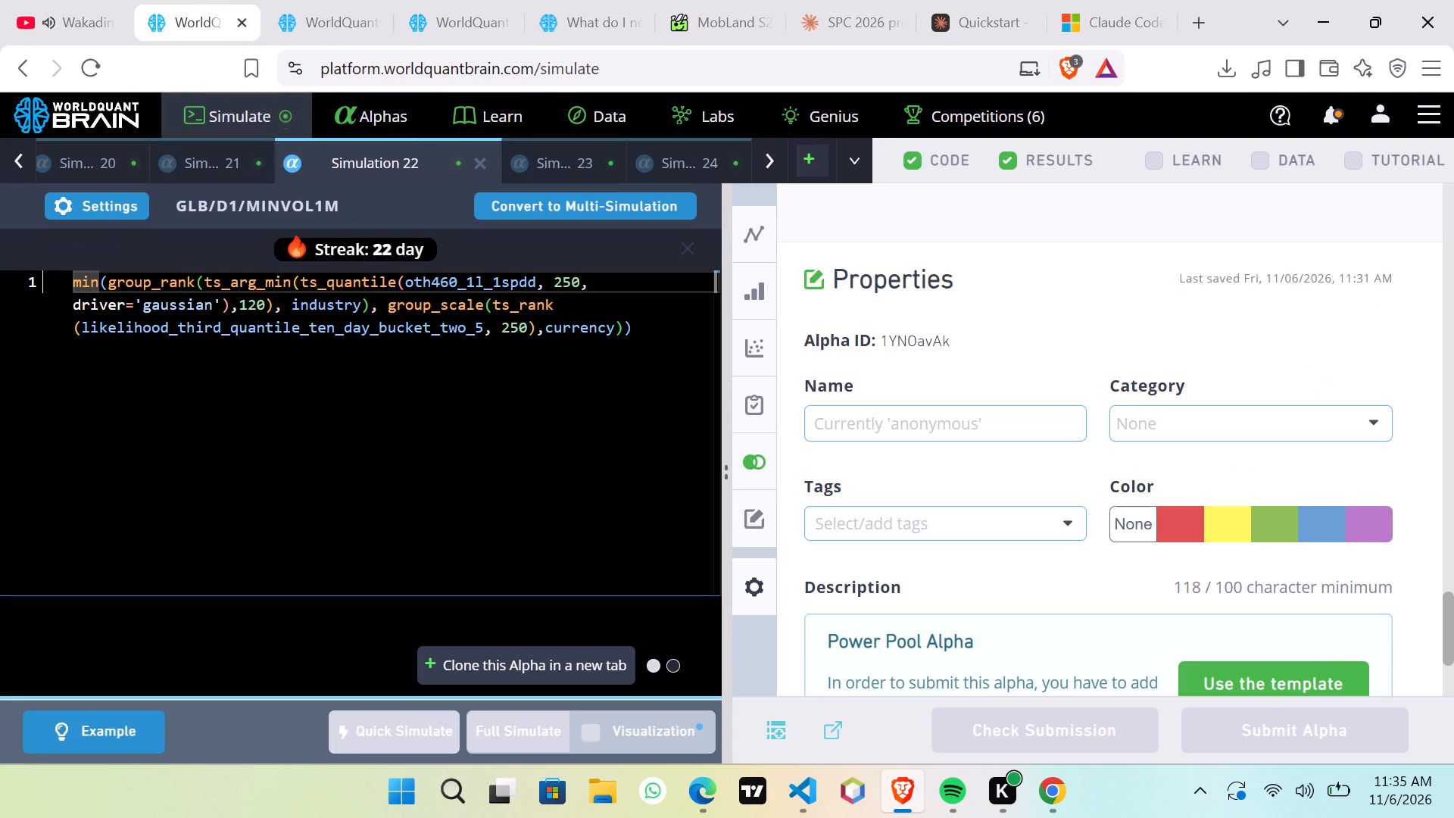
left_click(582, 153)
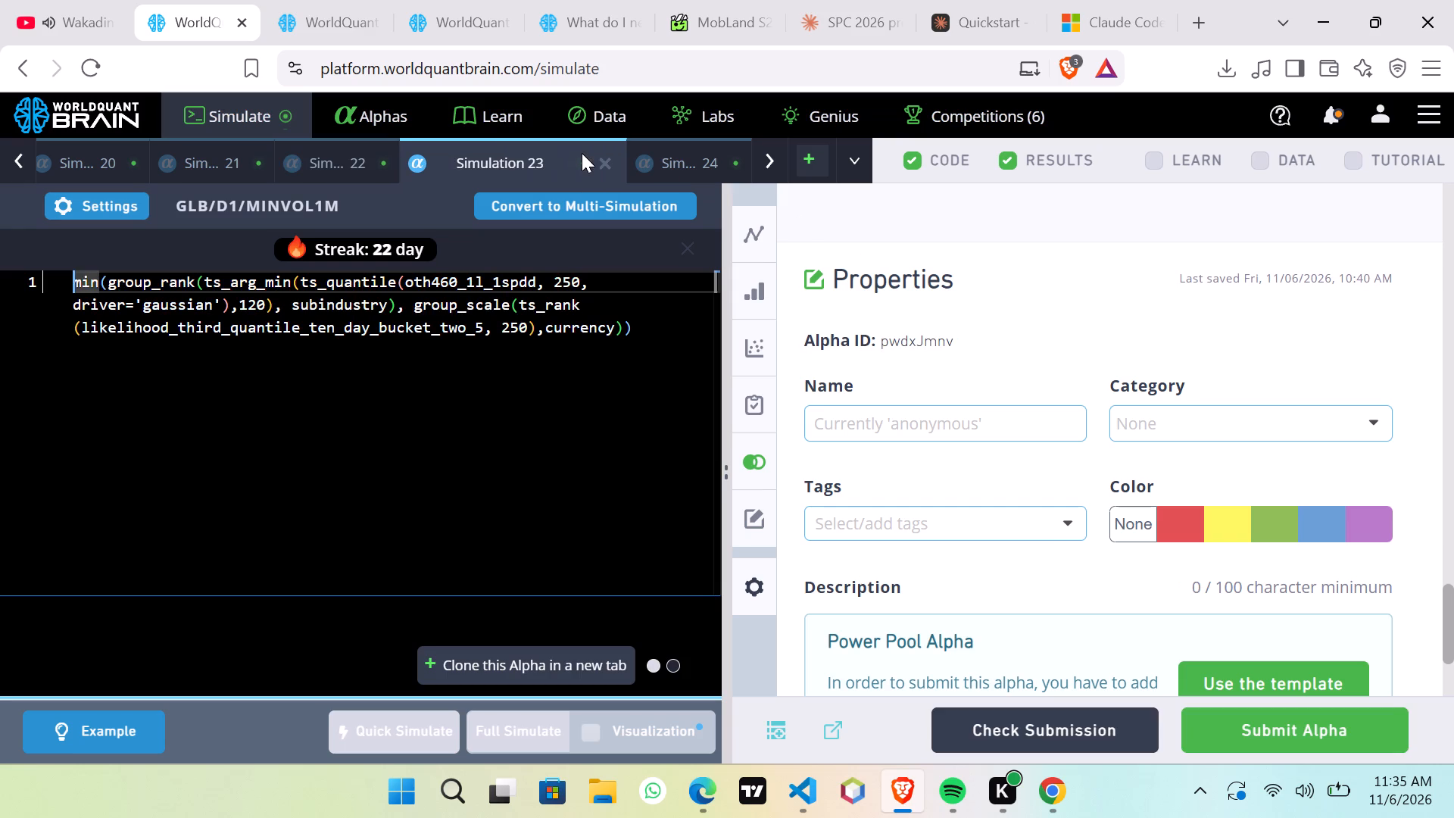
scroll(931, 574, "down", 4)
scroll(931, 574, "up", 5)
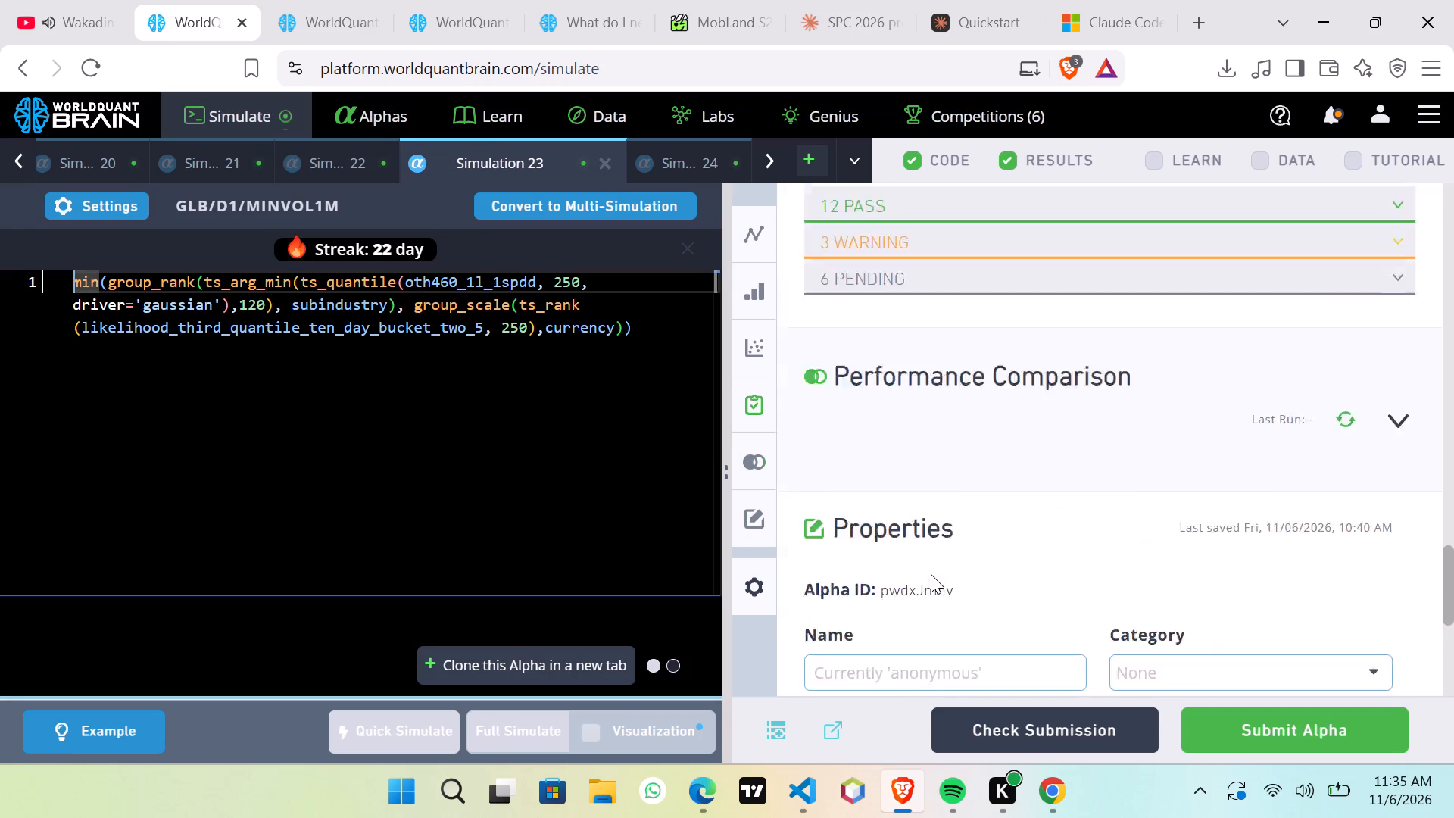